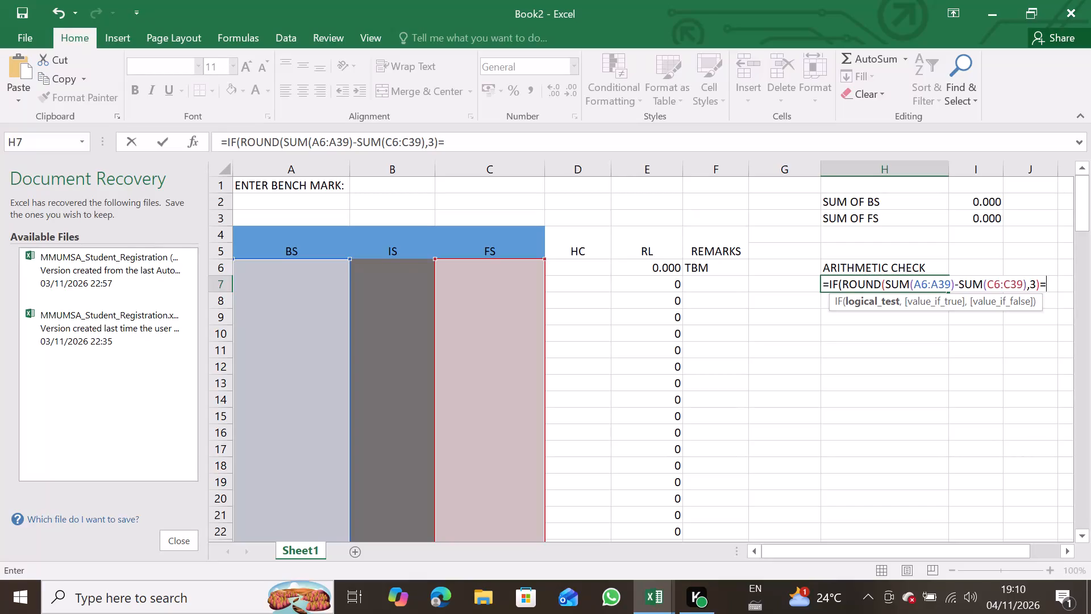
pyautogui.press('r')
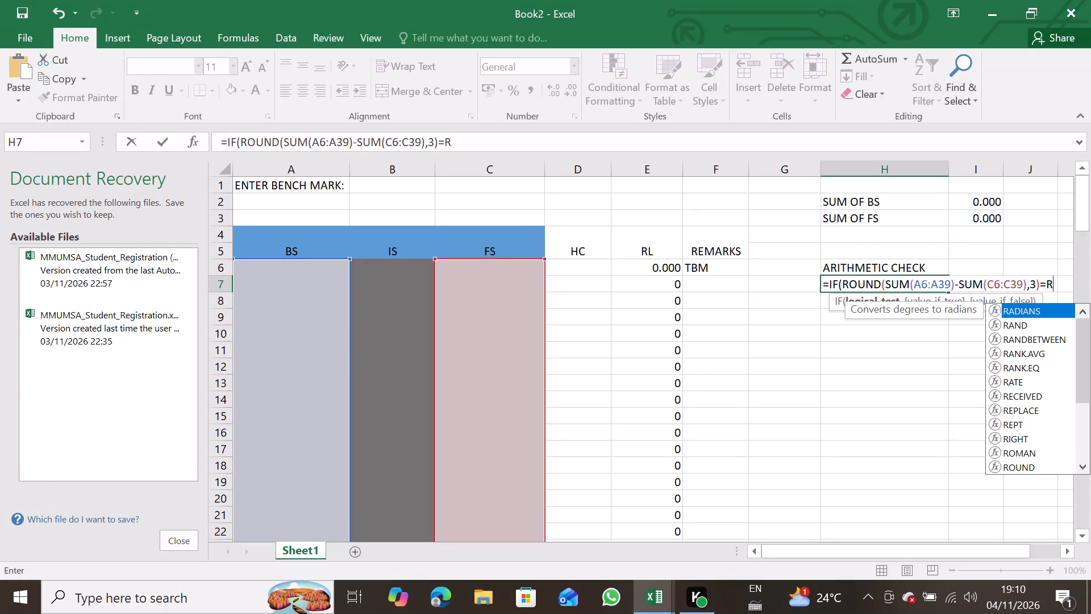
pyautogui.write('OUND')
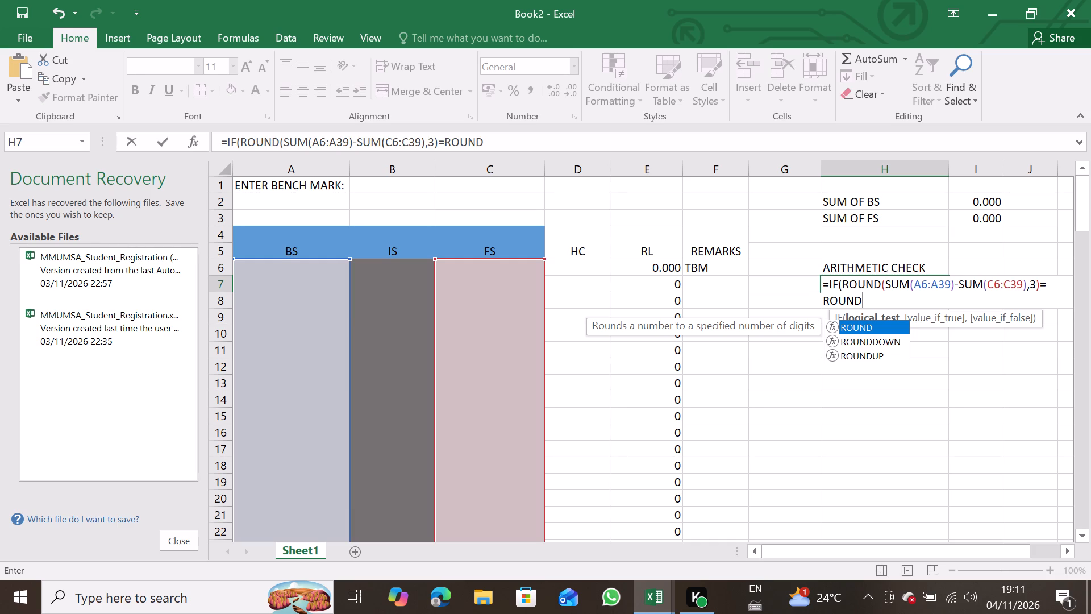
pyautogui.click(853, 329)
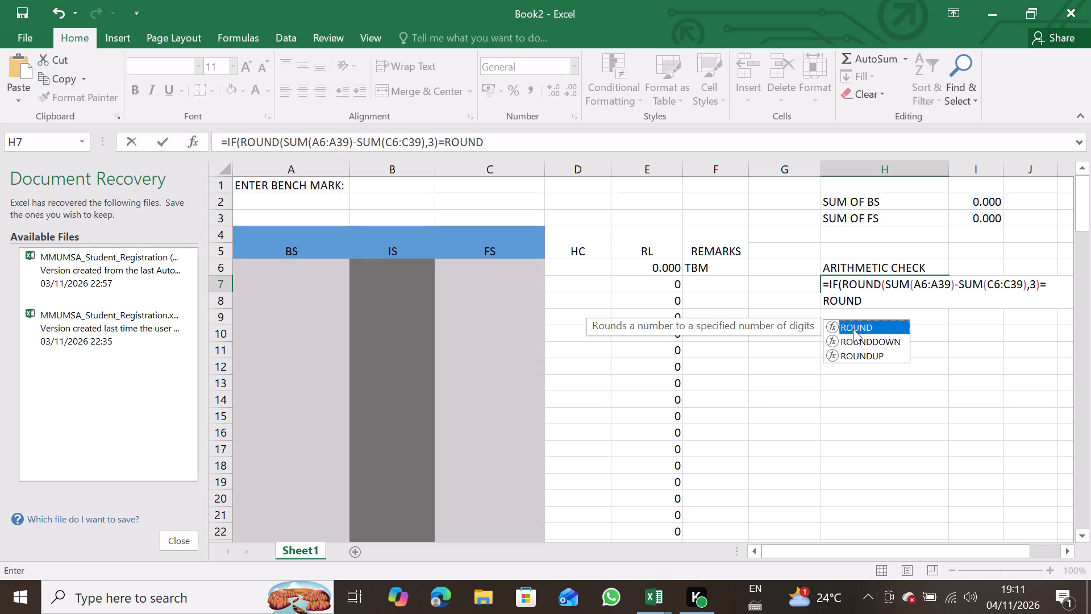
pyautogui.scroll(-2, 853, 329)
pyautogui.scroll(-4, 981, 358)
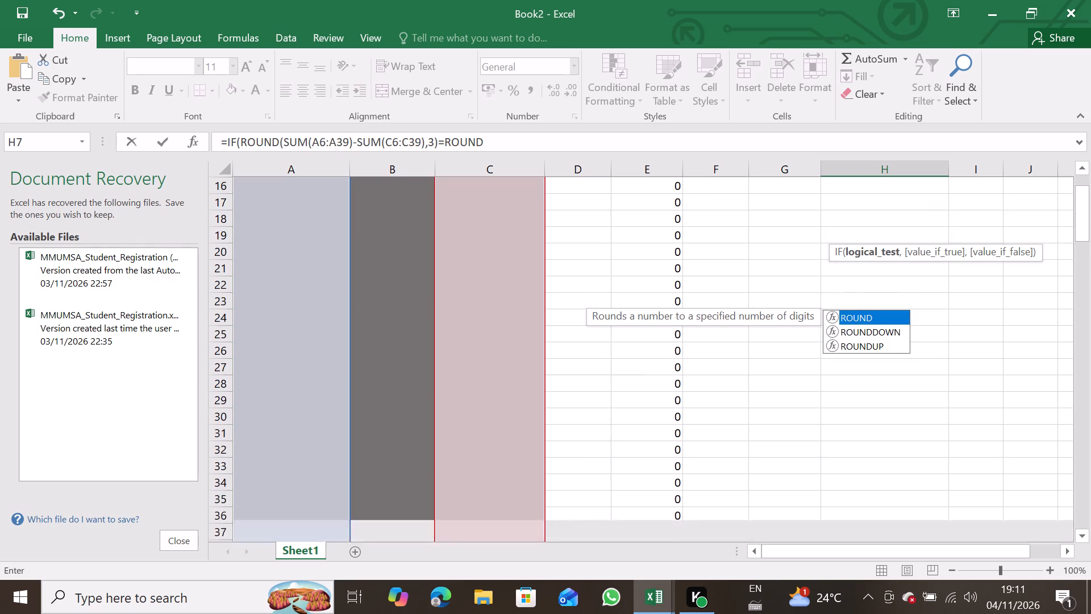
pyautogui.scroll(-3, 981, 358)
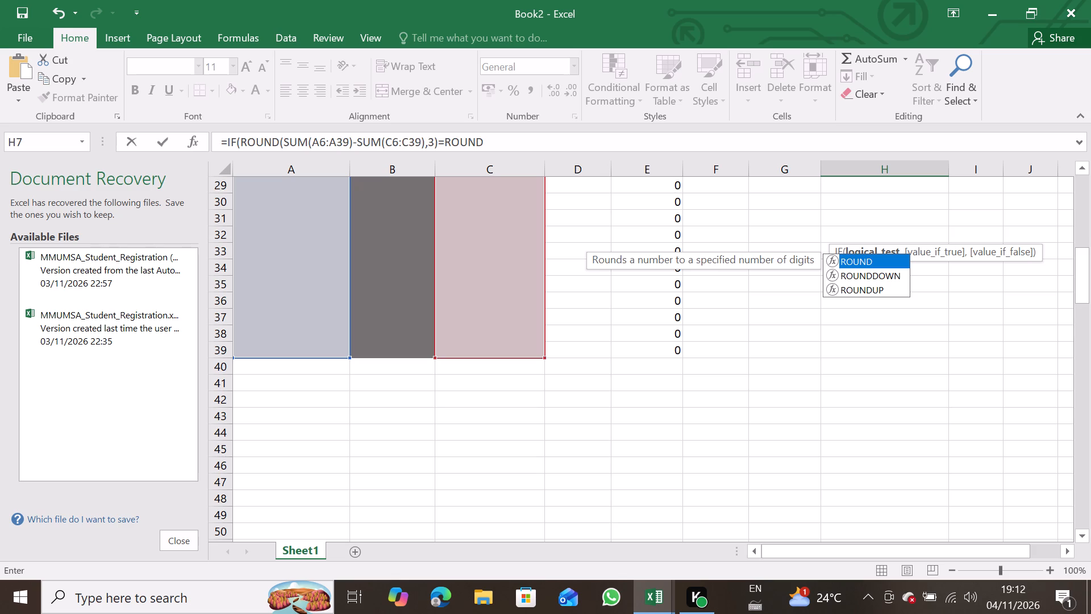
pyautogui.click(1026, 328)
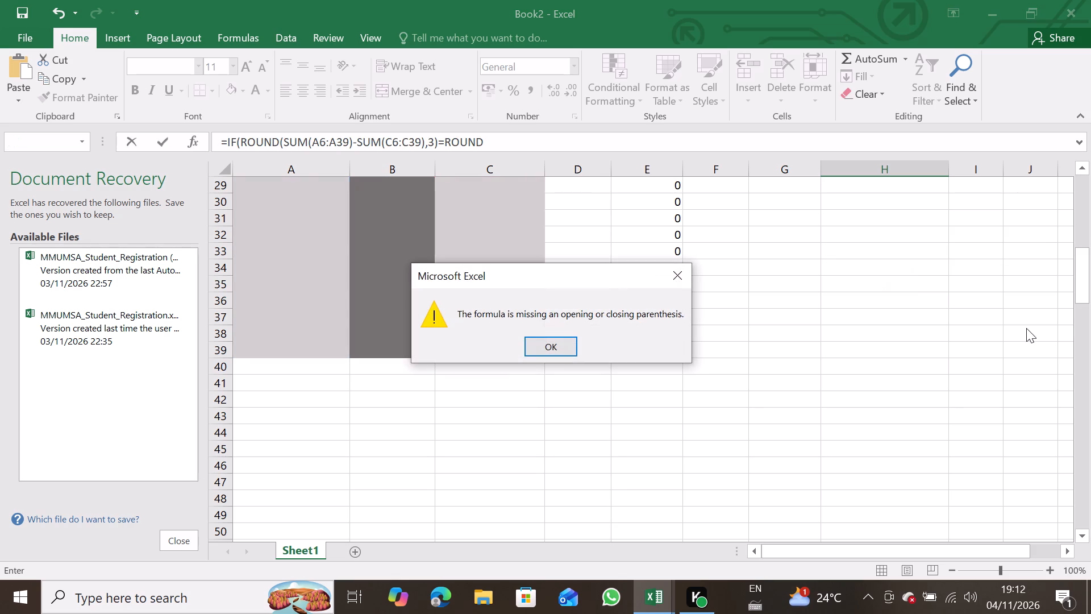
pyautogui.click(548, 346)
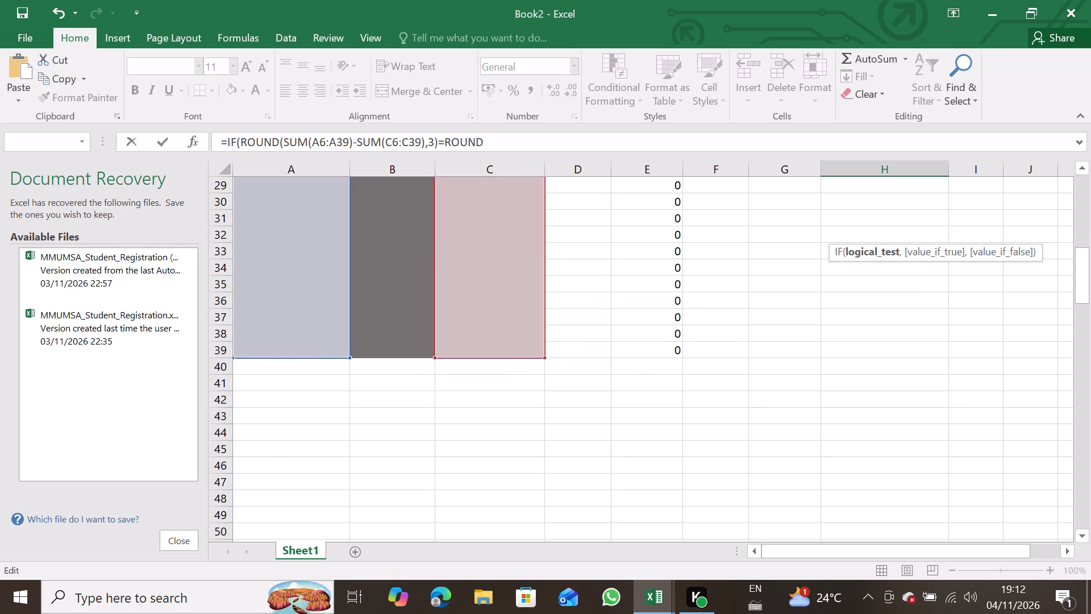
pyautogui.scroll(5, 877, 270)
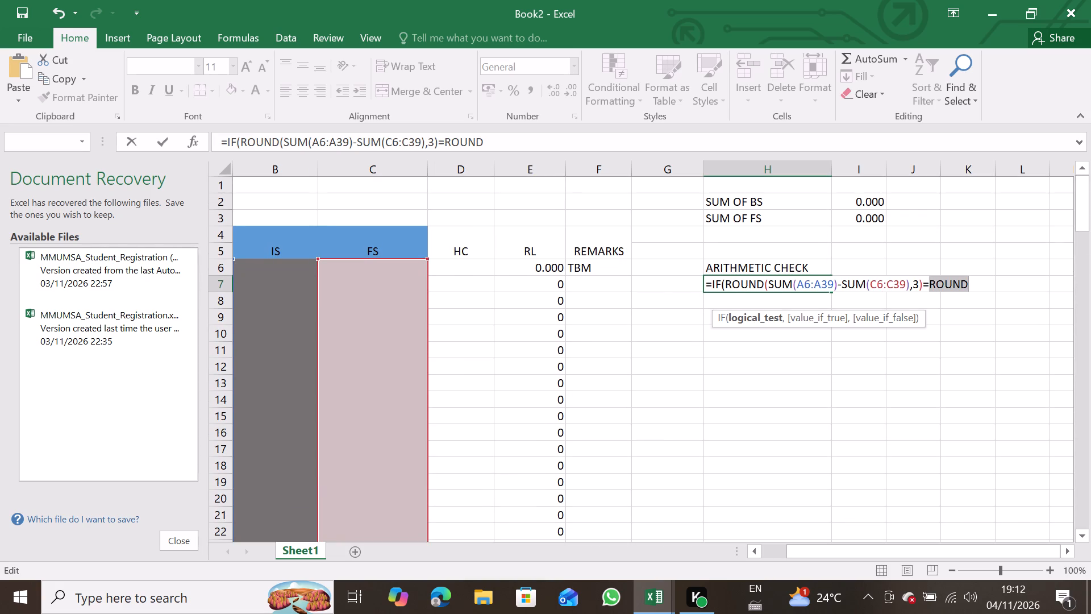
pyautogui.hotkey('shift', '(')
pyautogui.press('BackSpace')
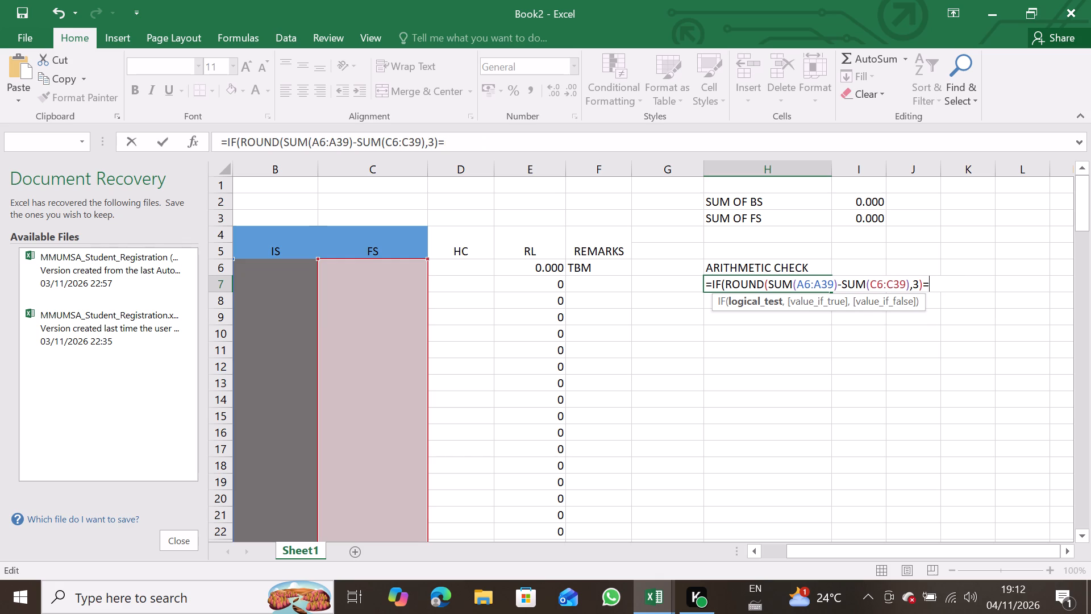
# Complete the logical test of the H7 IF formula by comparing against ROUND(E39-E7,3).
pyautogui.write('RO')
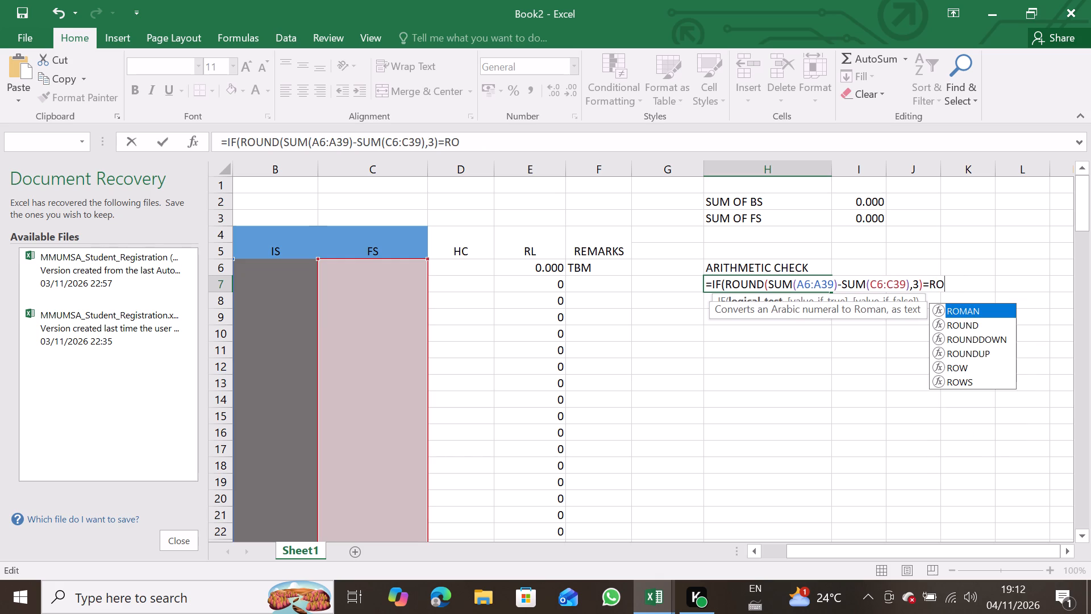
pyautogui.write('UND')
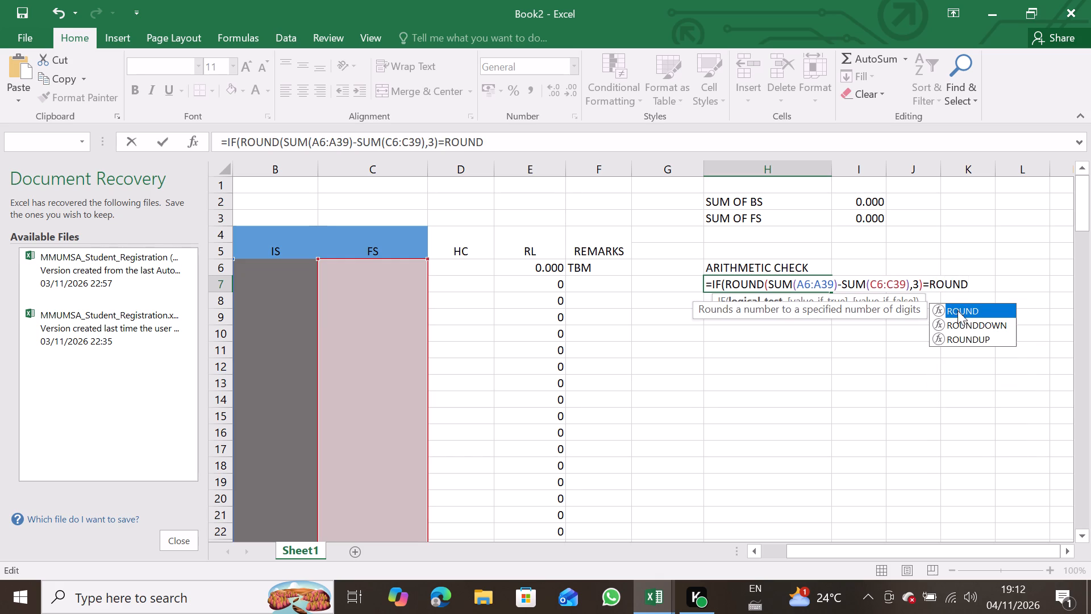
pyautogui.doubleClick(957, 312)
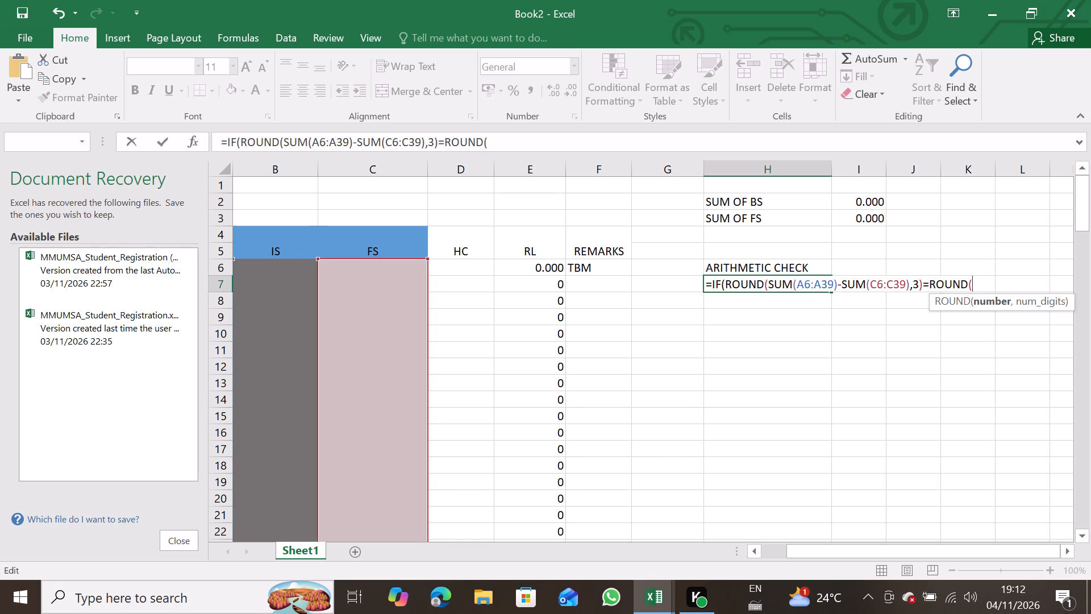
pyautogui.press('e')
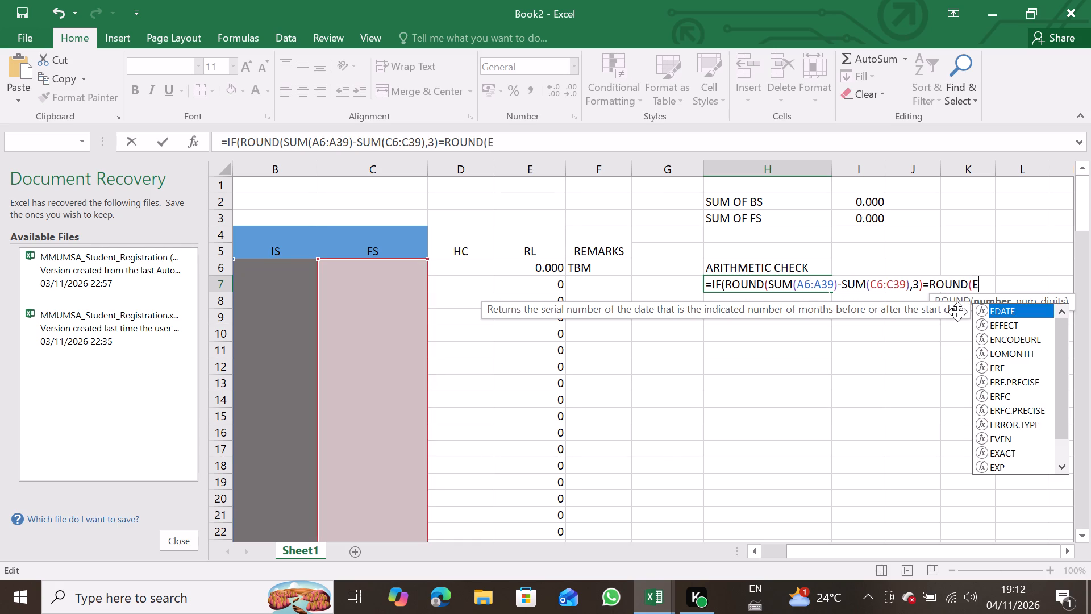
pyautogui.press('3')
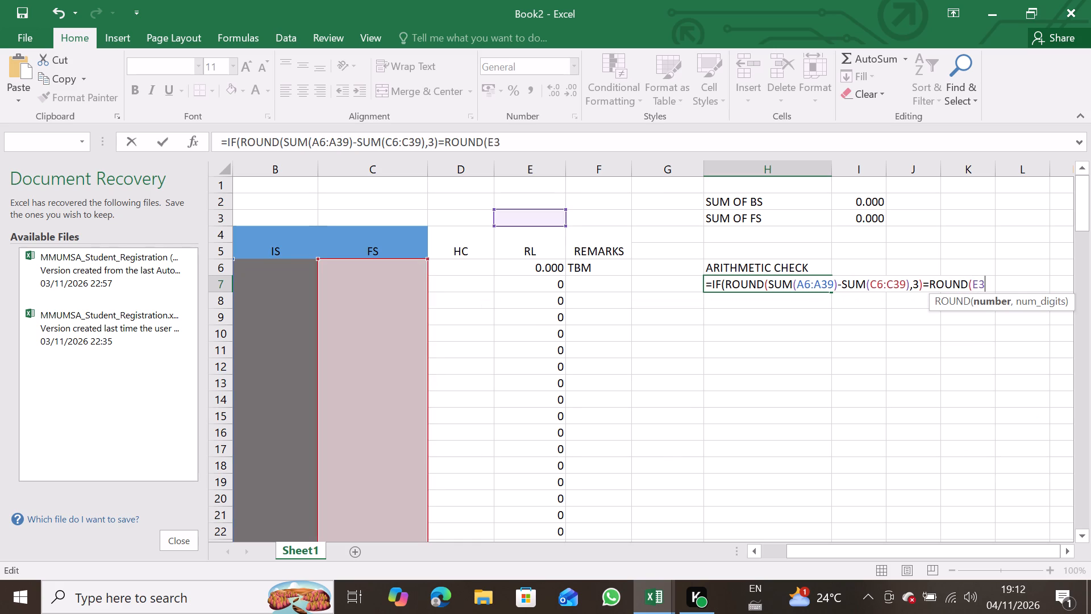
pyautogui.press('9')
pyautogui.press('-')
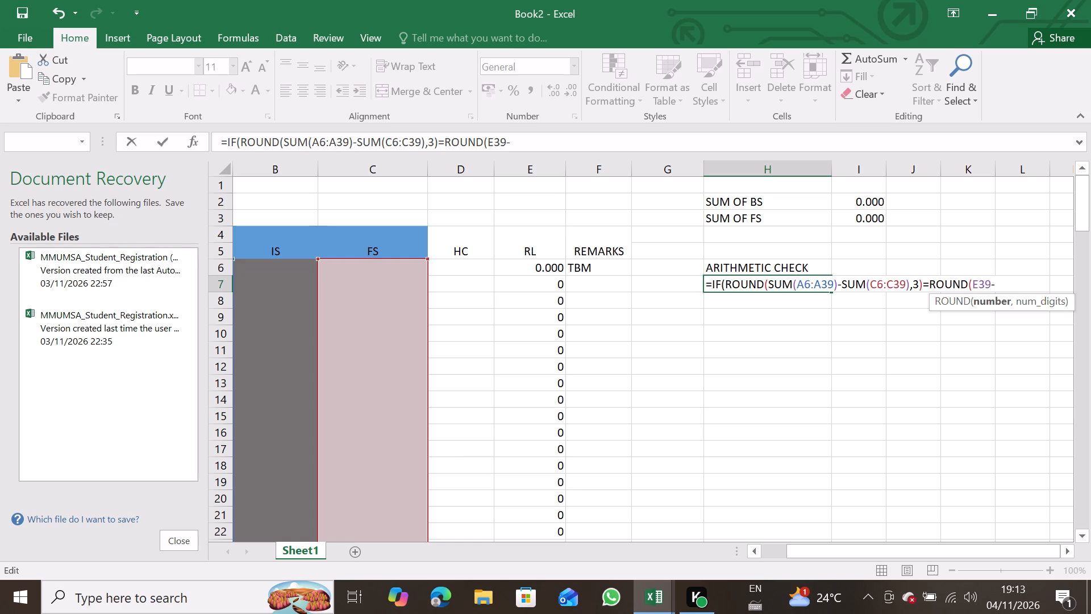
pyautogui.write('E7')
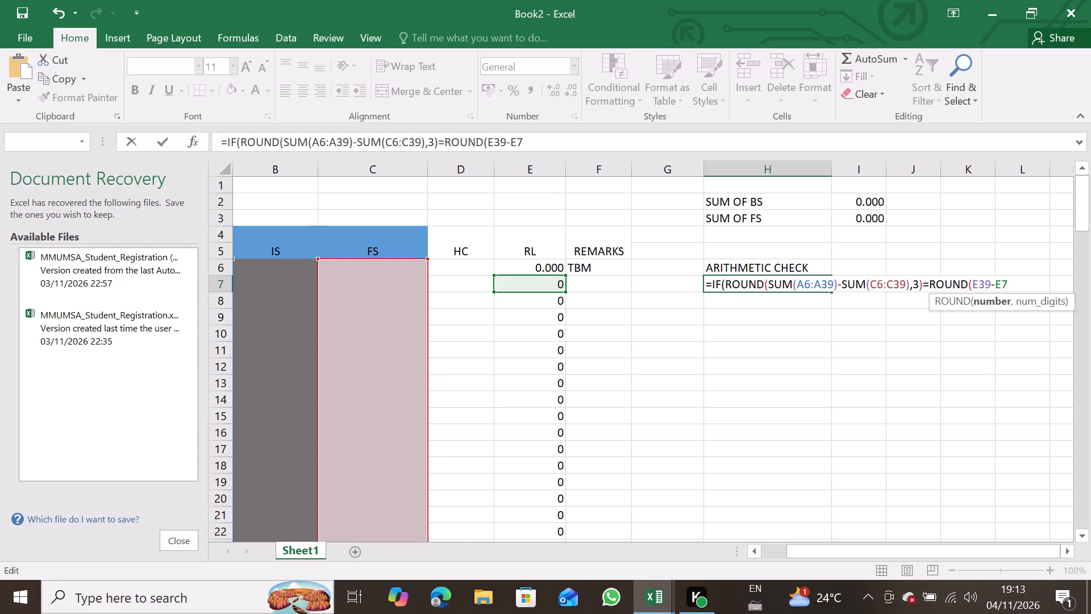
pyautogui.write(',3')
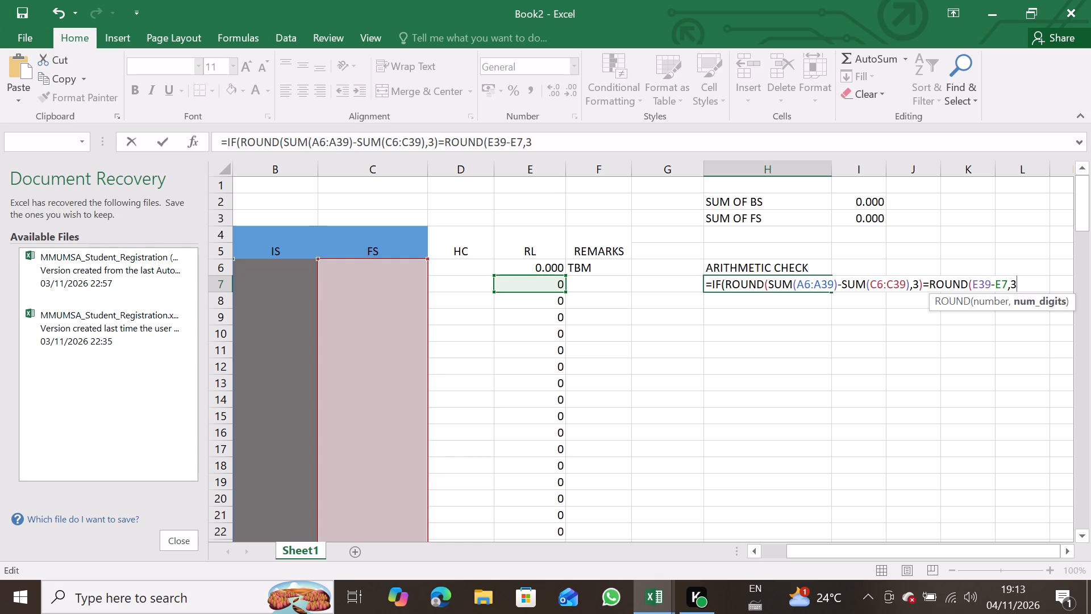
pyautogui.hotkey('shift', ')')
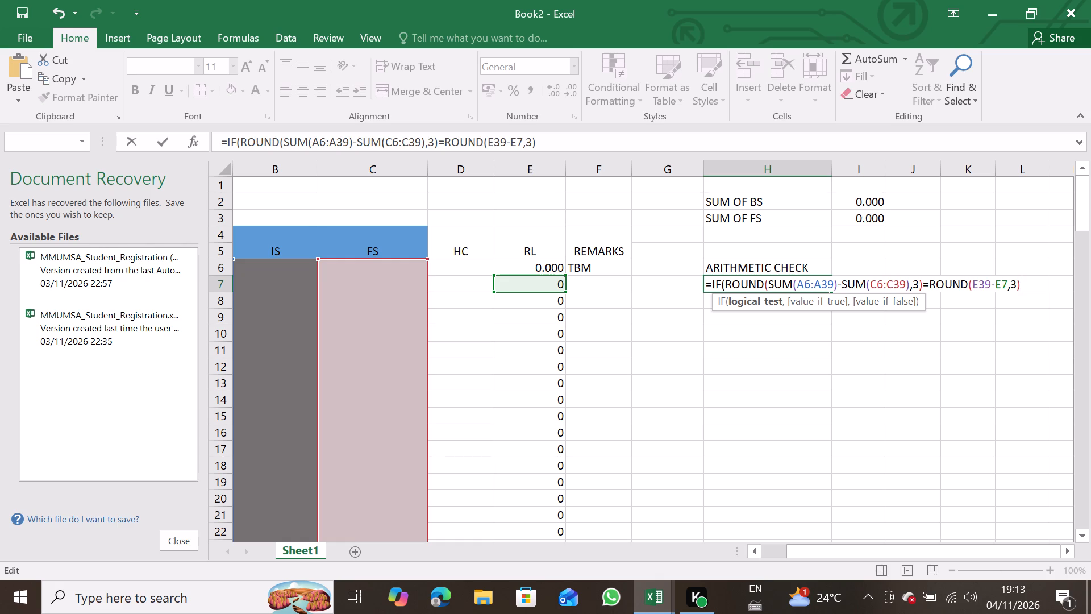
# Add "CHECK PASSED" as the value-if-true argument of the H7 IF formula.
pyautogui.press(',')
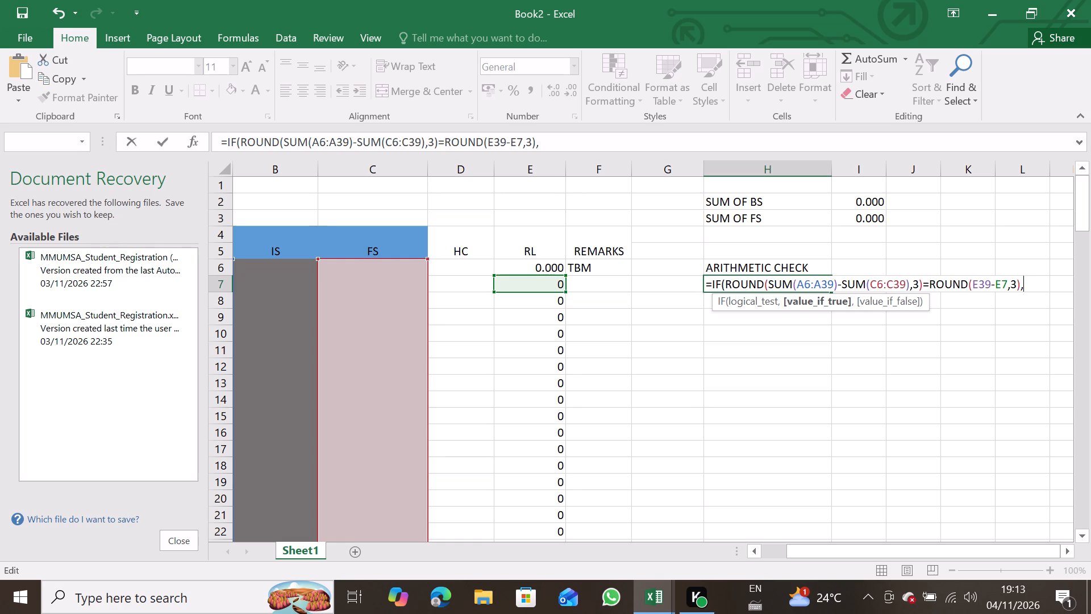
pyautogui.hotkey('shift', '"')
pyautogui.write('CHE')
pyautogui.write('CK PASSED')
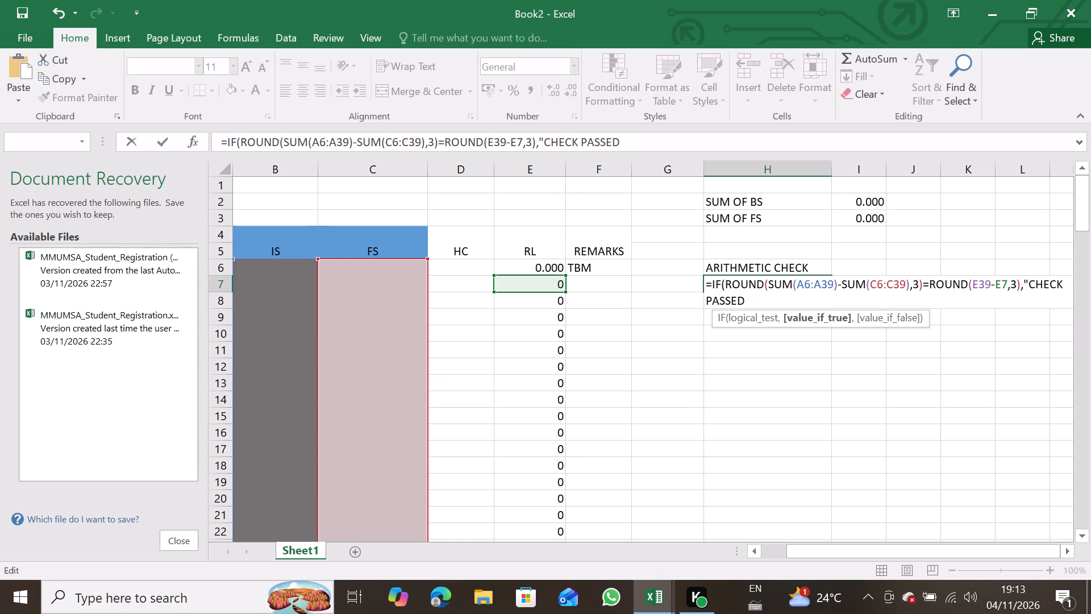
pyautogui.hotkey('shift', '"')
# Add "CHECK FAILED" as the value-if-false argument, close the IF formula and enter it in H7.
pyautogui.press(',')
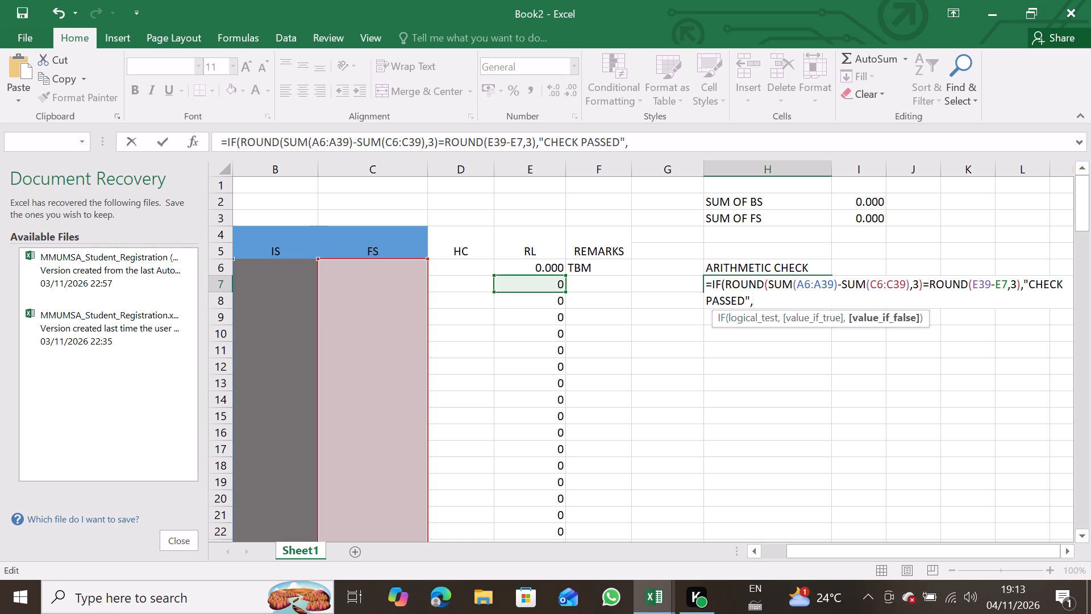
pyautogui.write('""')
pyautogui.press('Left')
pyautogui.press('c')
pyautogui.press('h')
pyautogui.write('ECH')
pyautogui.press('BackSpace')
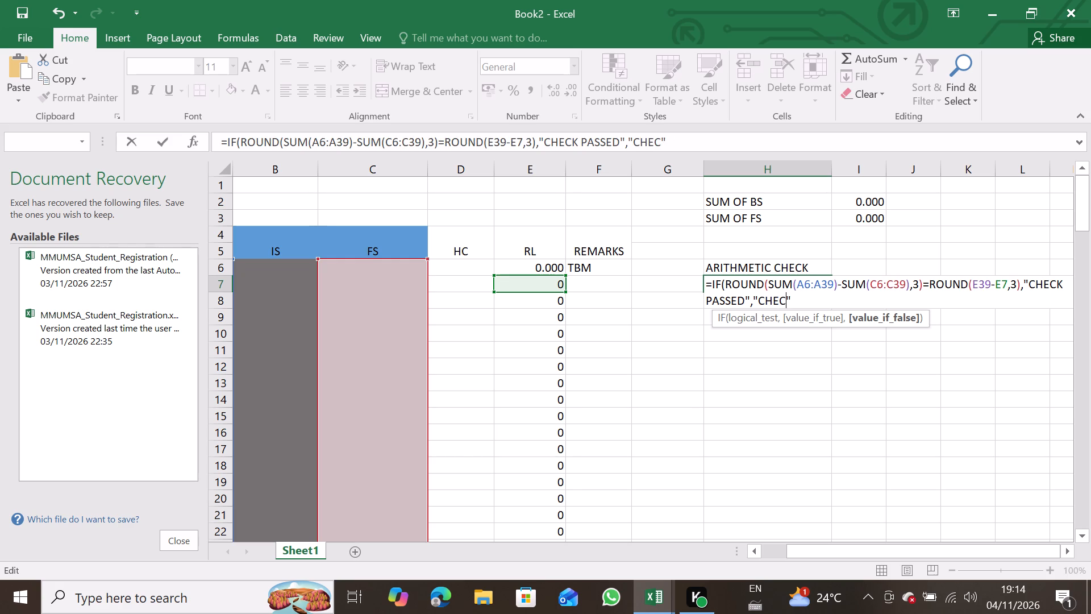
pyautogui.write('K')
pyautogui.press('space')
pyautogui.write('FA')
pyautogui.write('ILED')
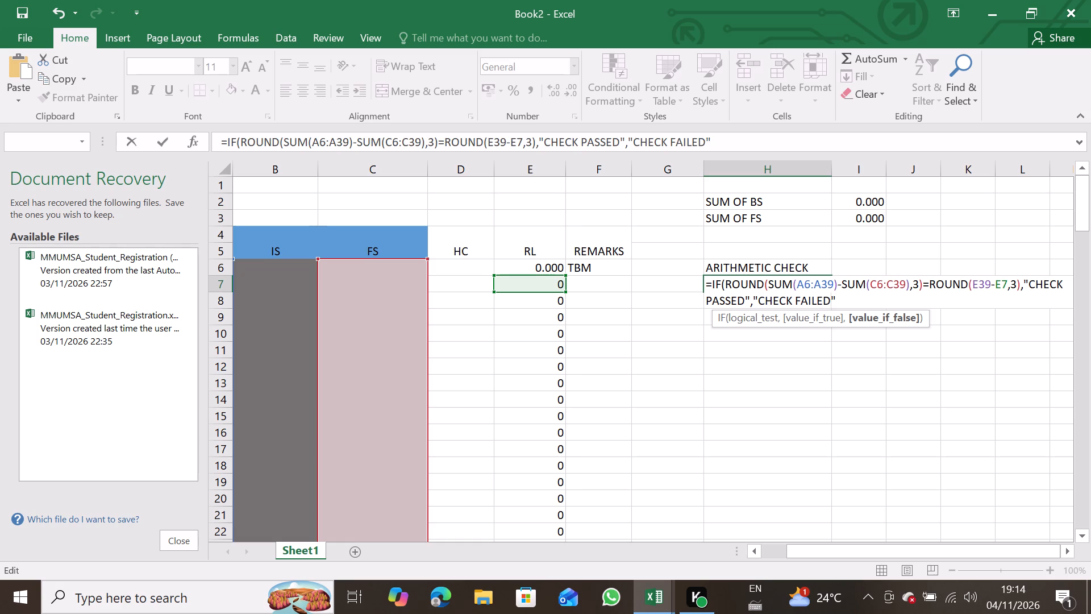
pyautogui.click(868, 302)
pyautogui.hotkey('shift', ')')
pyautogui.press('Return')
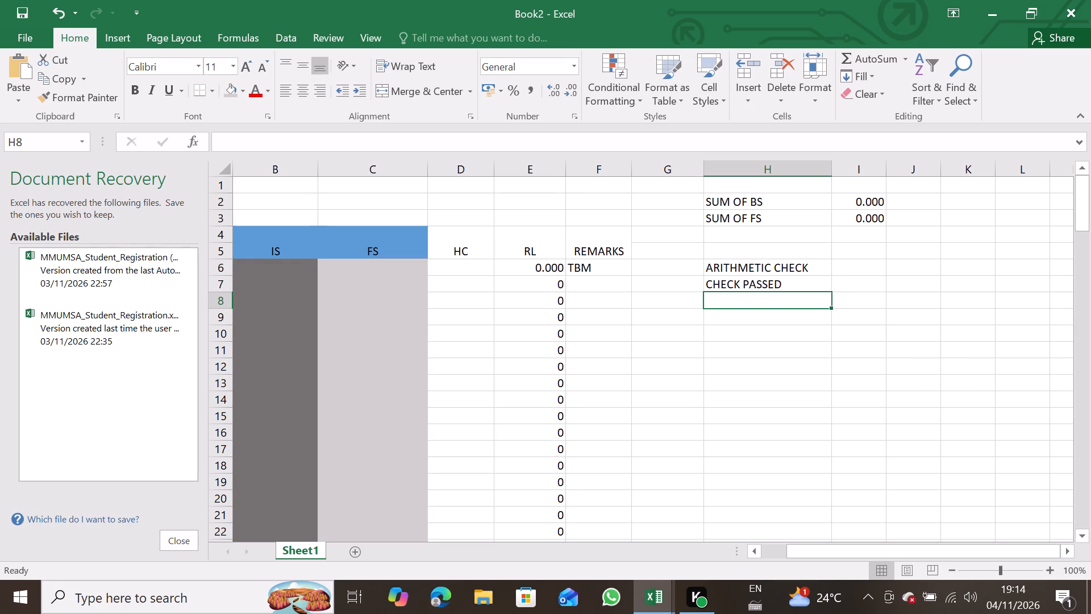
# Change the font colour of the ARITHMETIC CHECK heading in H6 to red.
pyautogui.moveTo(739, 267); pyautogui.dragTo(823, 273)
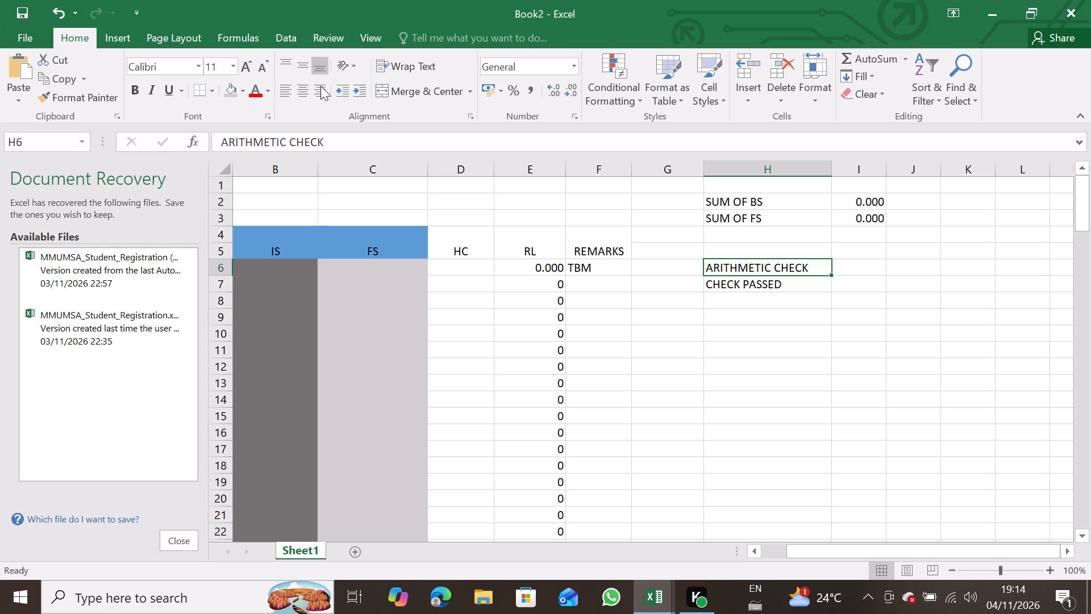
pyautogui.click(260, 88)
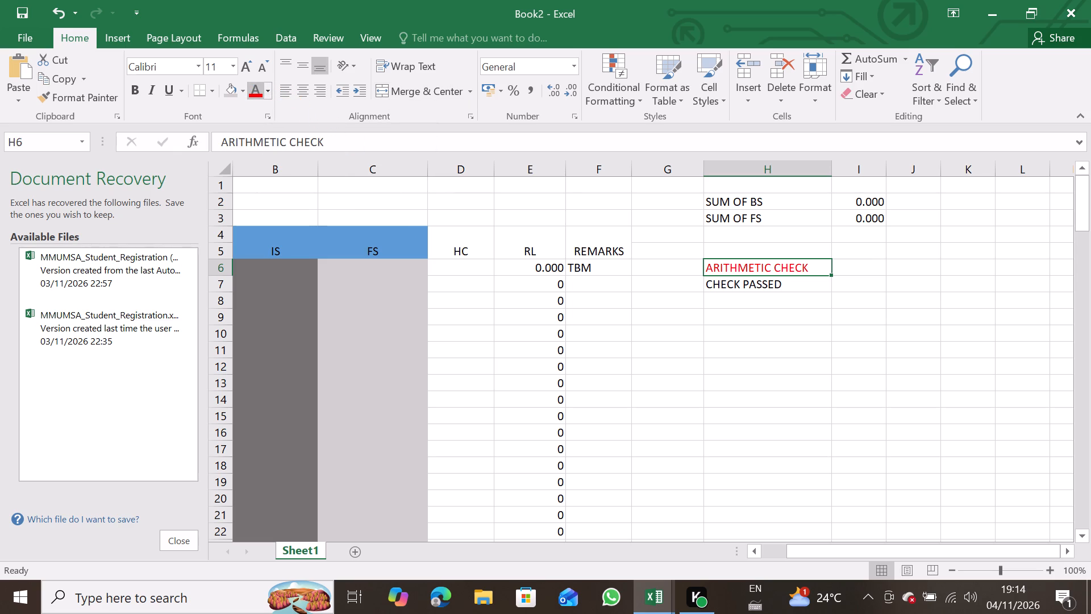
# Save the workbook to the Desktop folder on this PC under the file name HIEGHT OF COLLIMATION SURVEY.
pyautogui.click(38, 40)
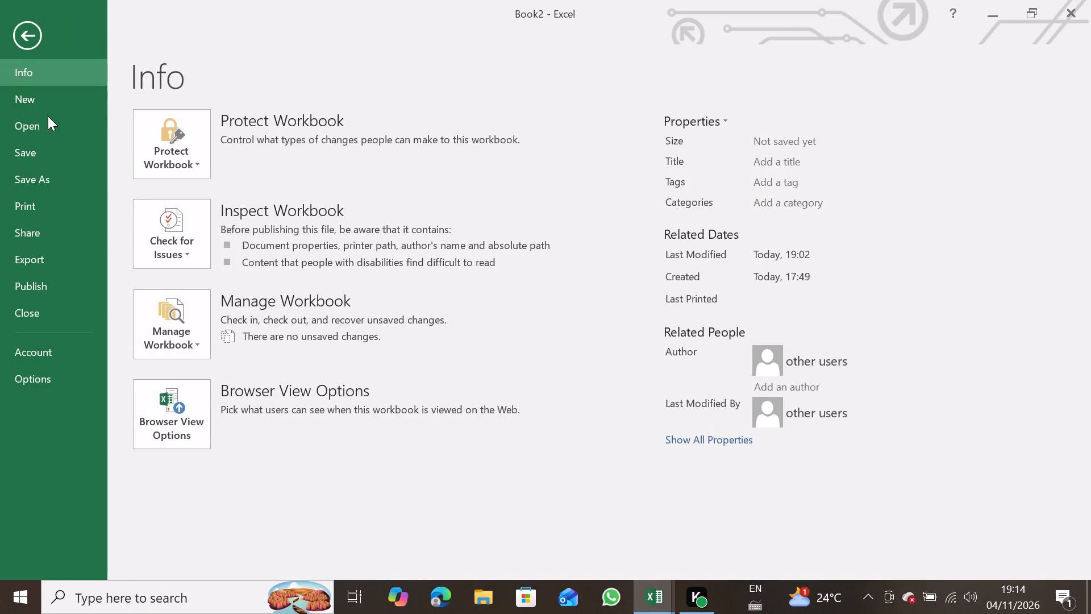
pyautogui.click(44, 148)
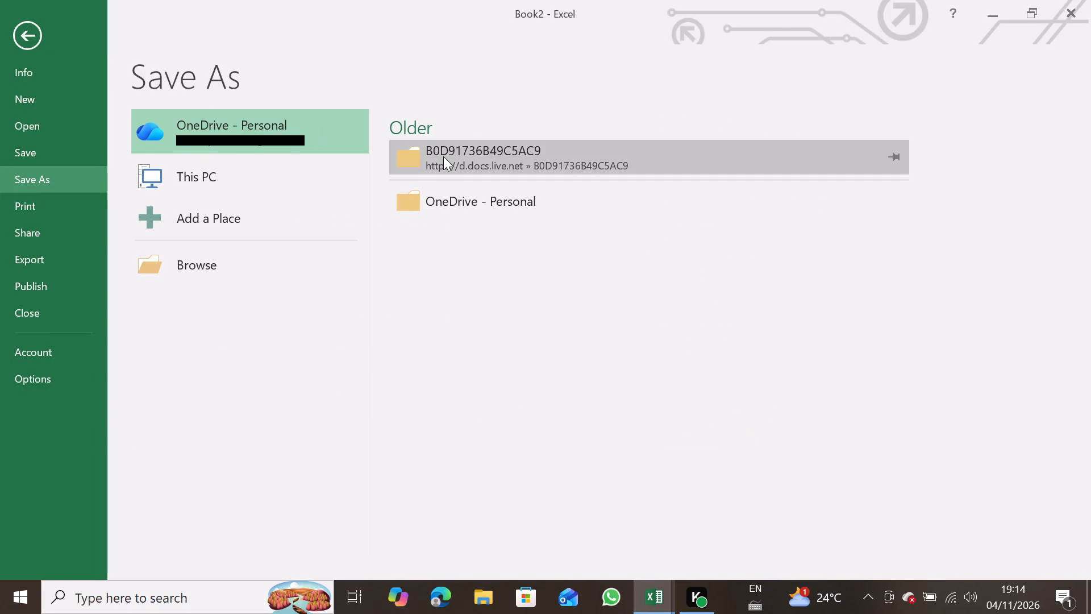
pyautogui.click(280, 174)
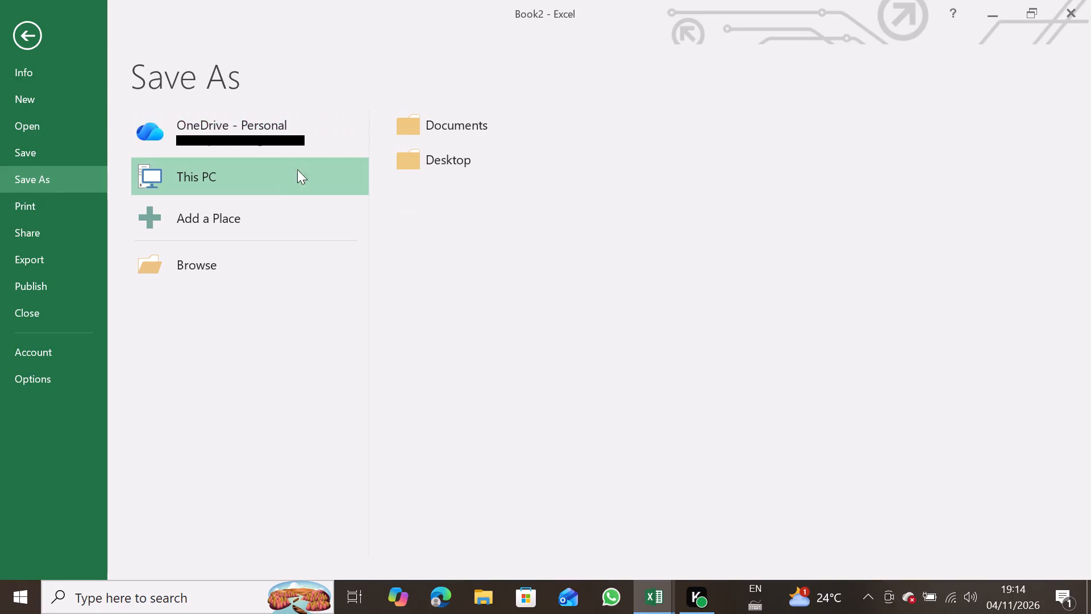
pyautogui.click(420, 150)
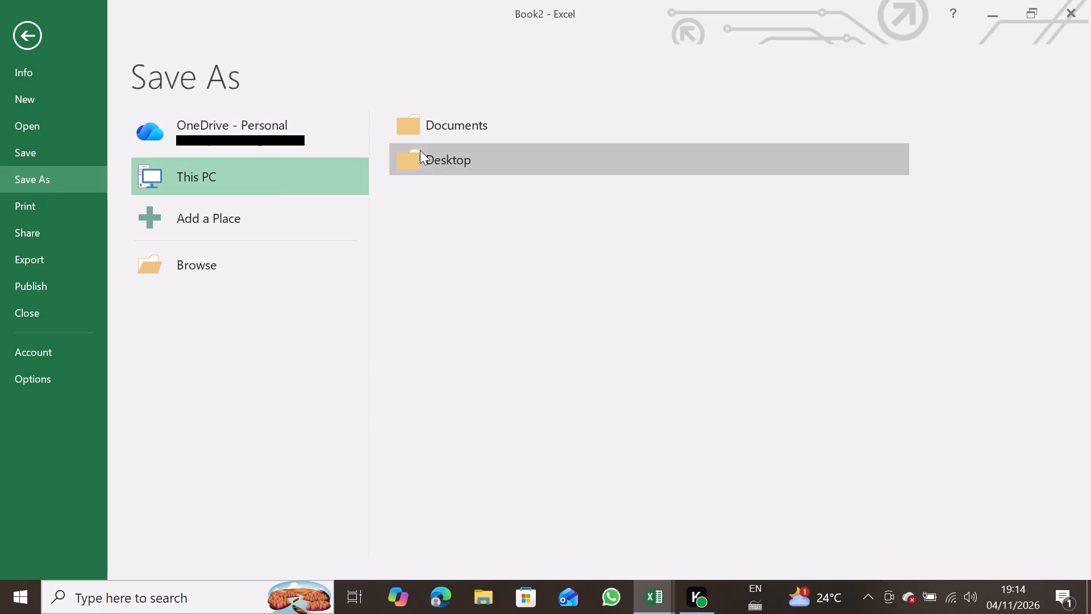
pyautogui.write('HIG')
pyautogui.write('HT')
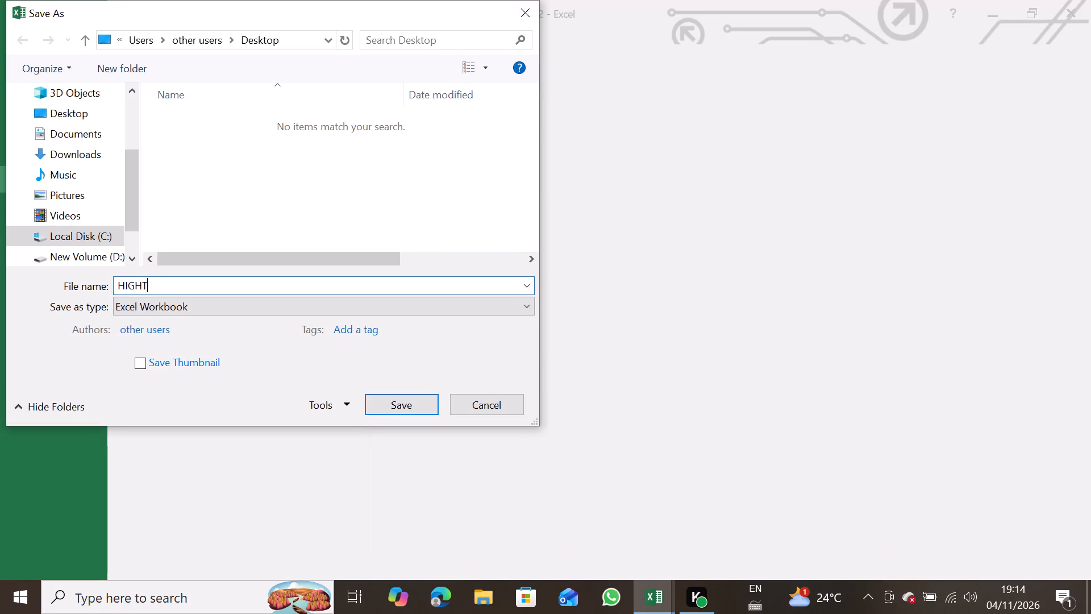
pyautogui.press('space')
pyautogui.press('BackSpace')
pyautogui.press('BackSpace')
pyautogui.press('BackSpace')
pyautogui.press('BackSpace')
pyautogui.write('EGHT')
pyautogui.press('space')
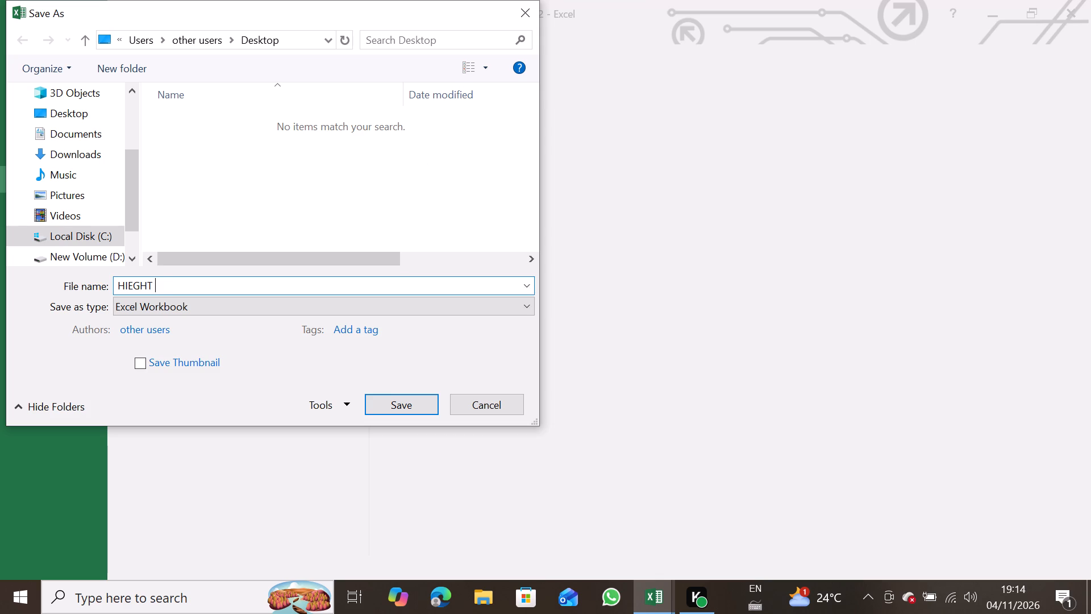
pyautogui.write('OF COLL')
pyautogui.press('i')
pyautogui.write('MATI')
pyautogui.write('ON')
pyautogui.press('space')
pyautogui.write('SURVEY')
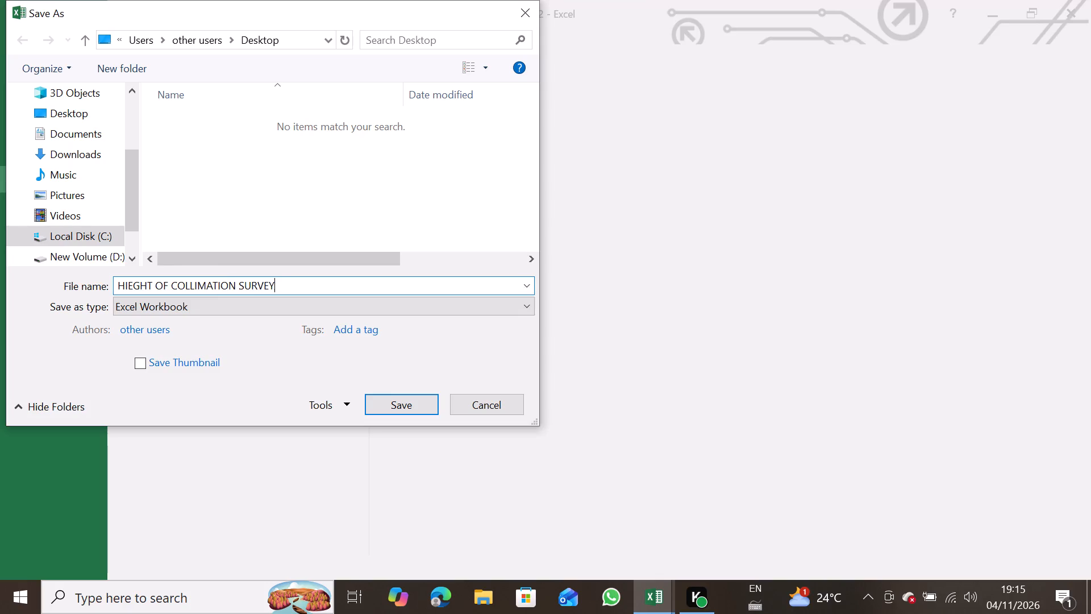
pyautogui.press('Return')
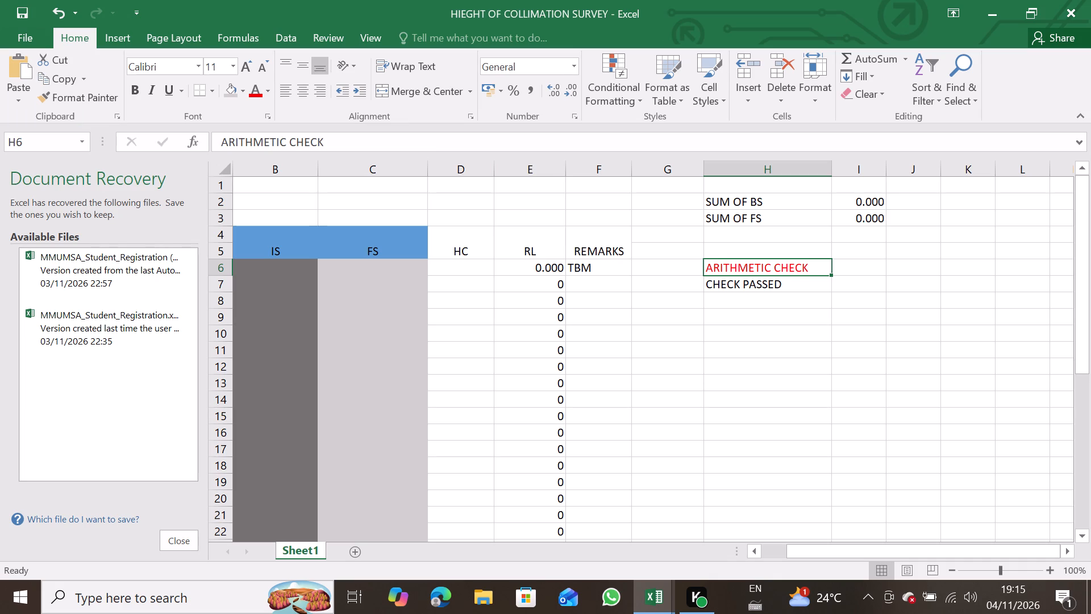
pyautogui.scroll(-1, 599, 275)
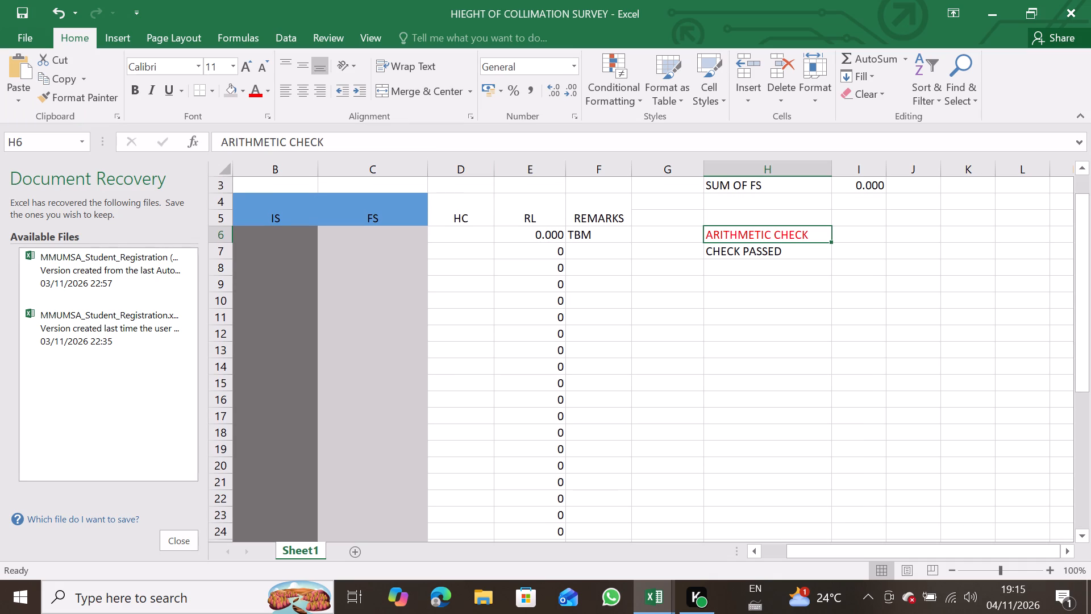
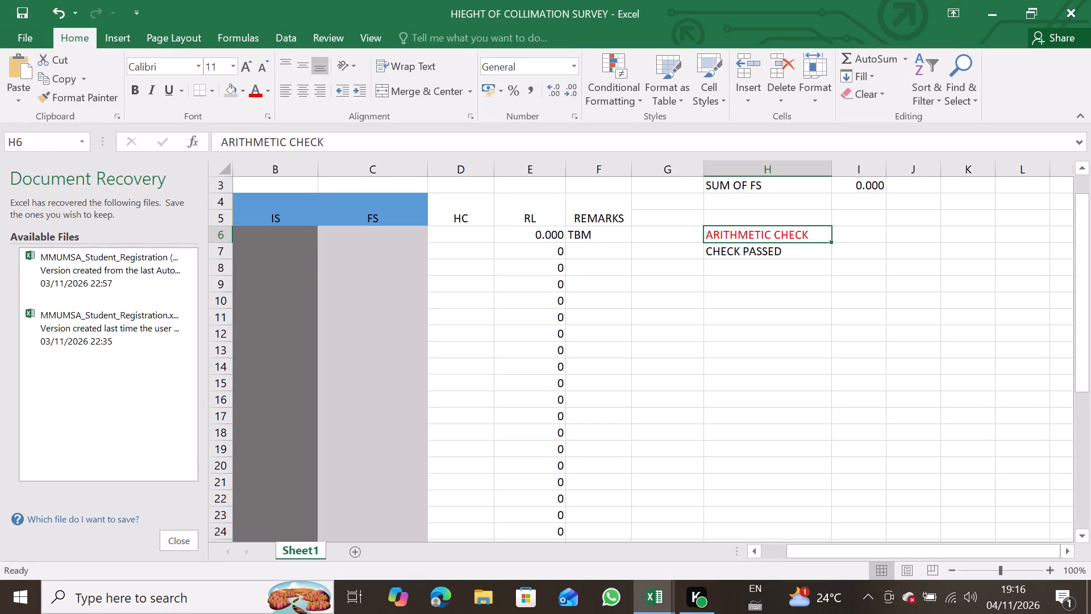
# Inspect the first row's TBM remark in F6 and the formula behind the RL value in E6.
pyautogui.scroll(3, 722, 389)
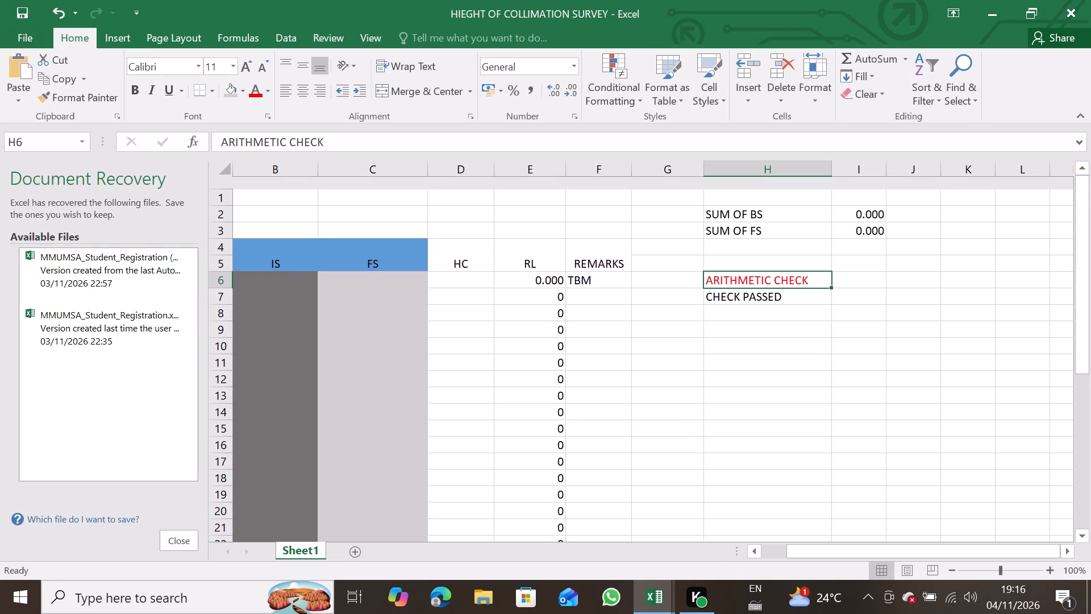
pyautogui.scroll(3, 722, 389)
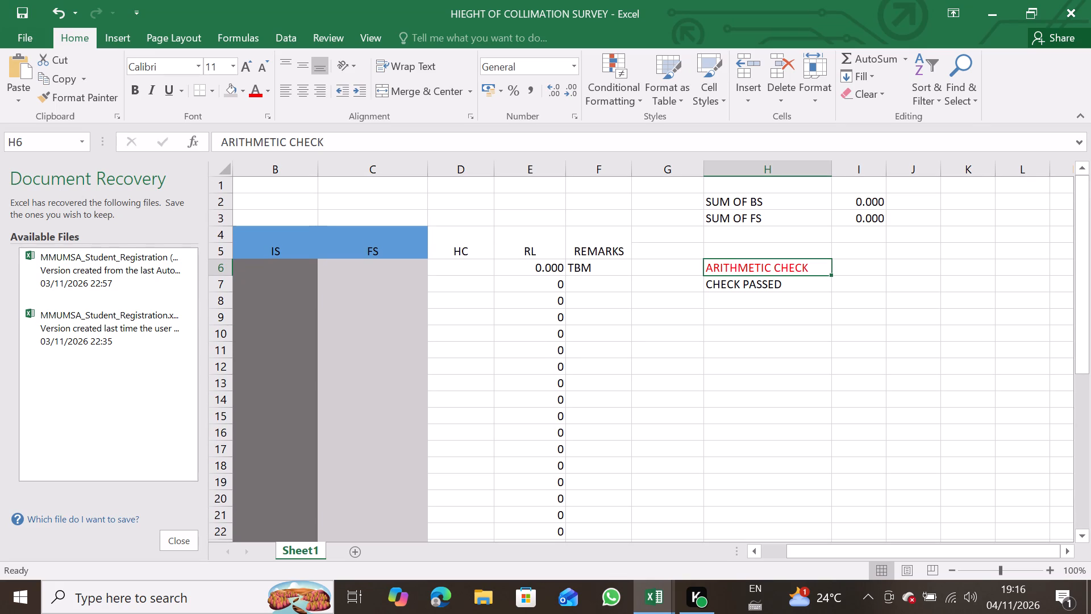
pyautogui.scroll(1, 685, 277)
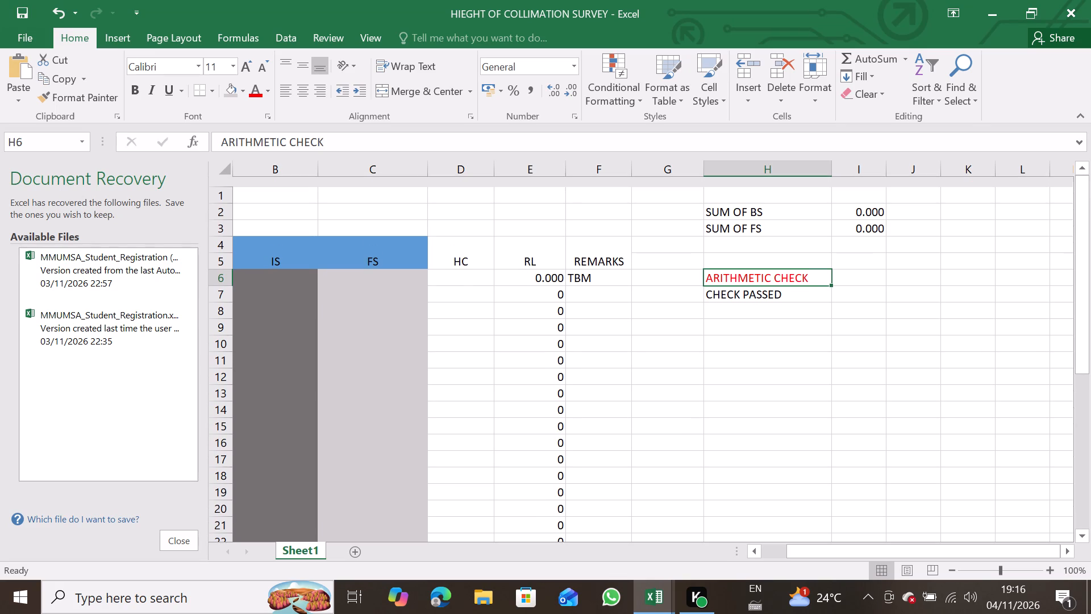
pyautogui.scroll(1, 685, 277)
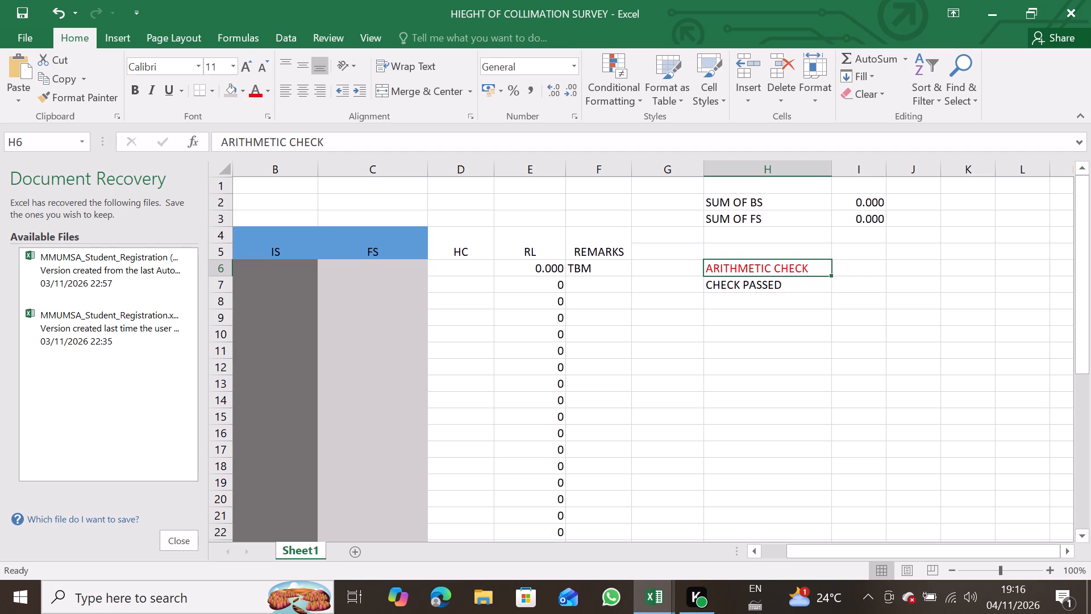
pyautogui.doubleClick(607, 270)
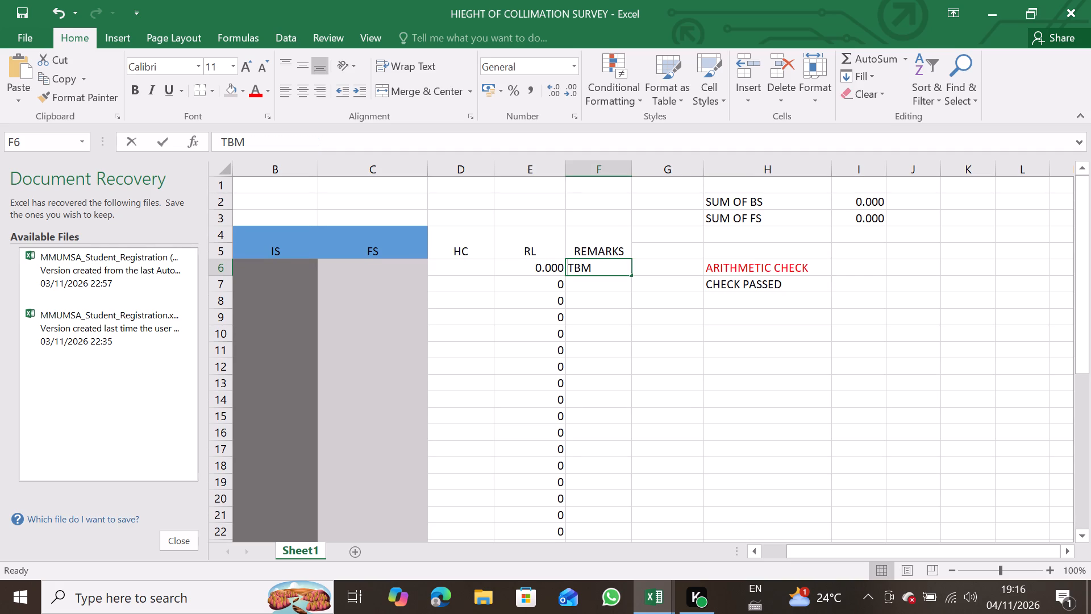
pyautogui.click(556, 270)
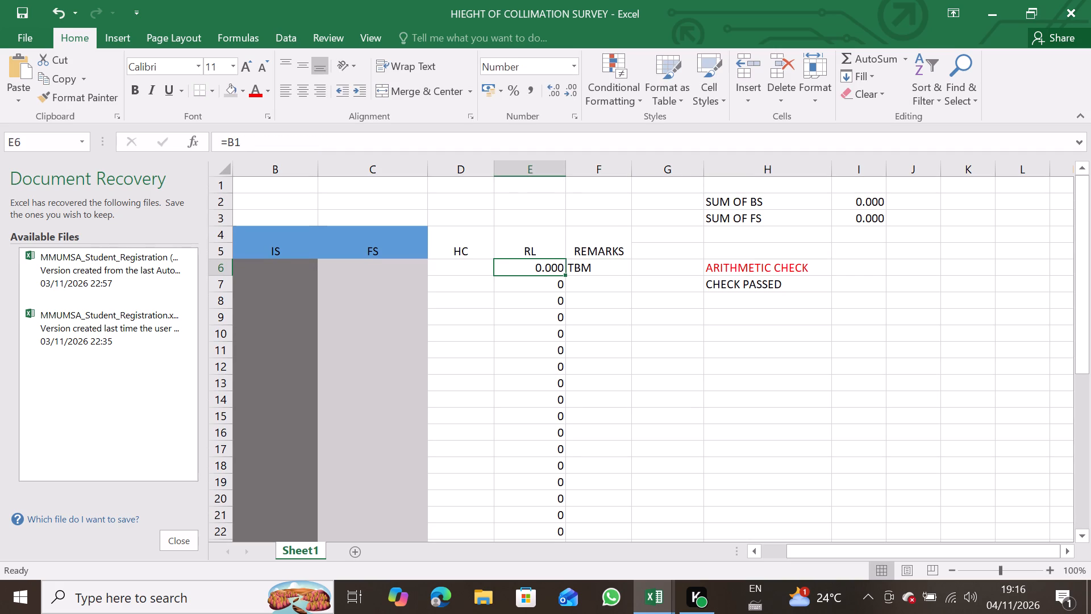
pyautogui.doubleClick(556, 270)
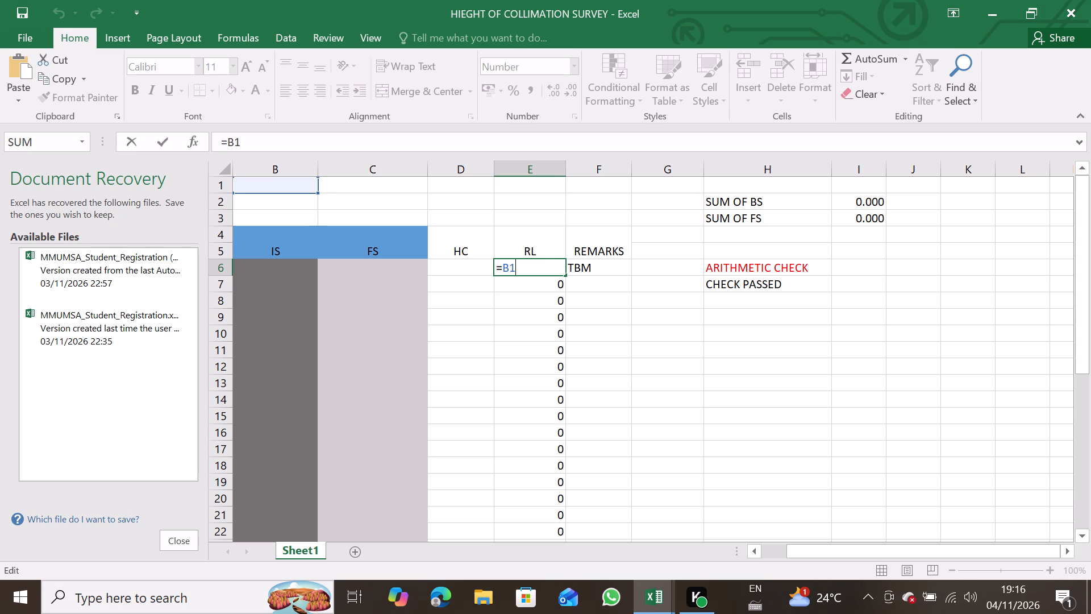
pyautogui.scroll(1, 347, 194)
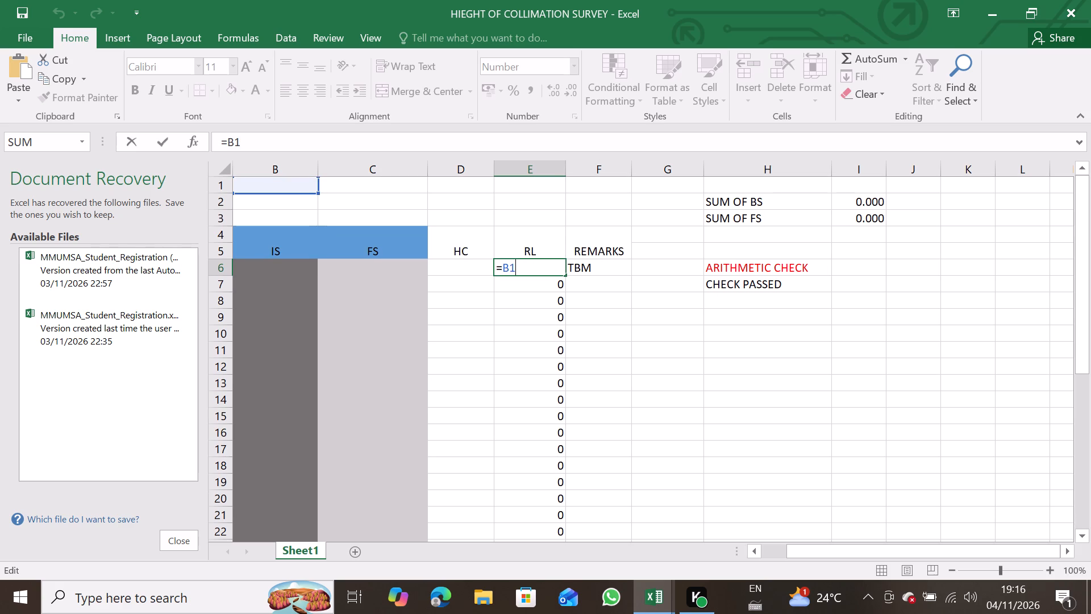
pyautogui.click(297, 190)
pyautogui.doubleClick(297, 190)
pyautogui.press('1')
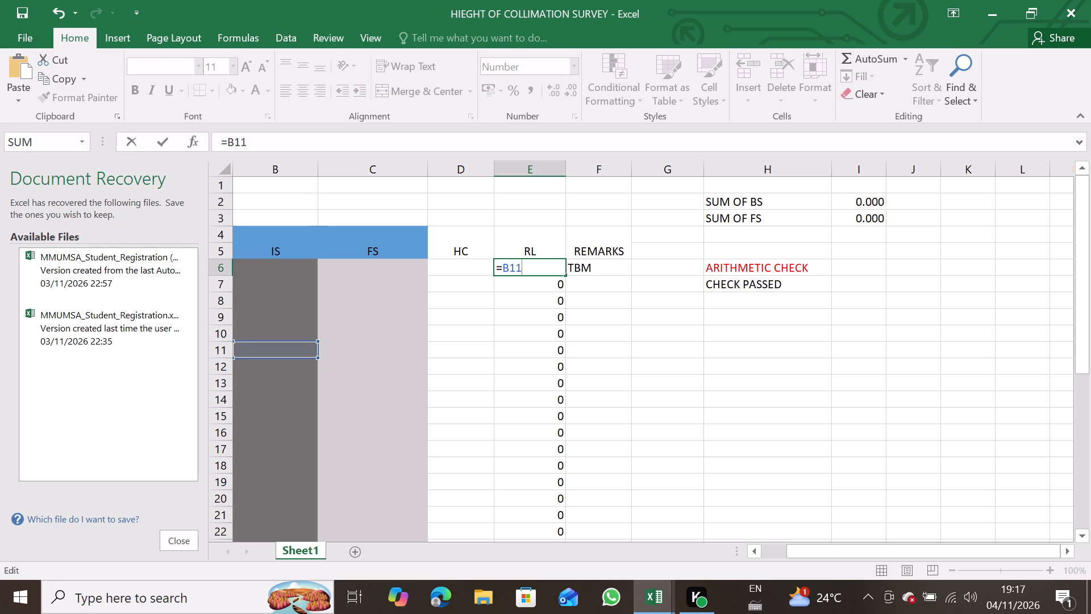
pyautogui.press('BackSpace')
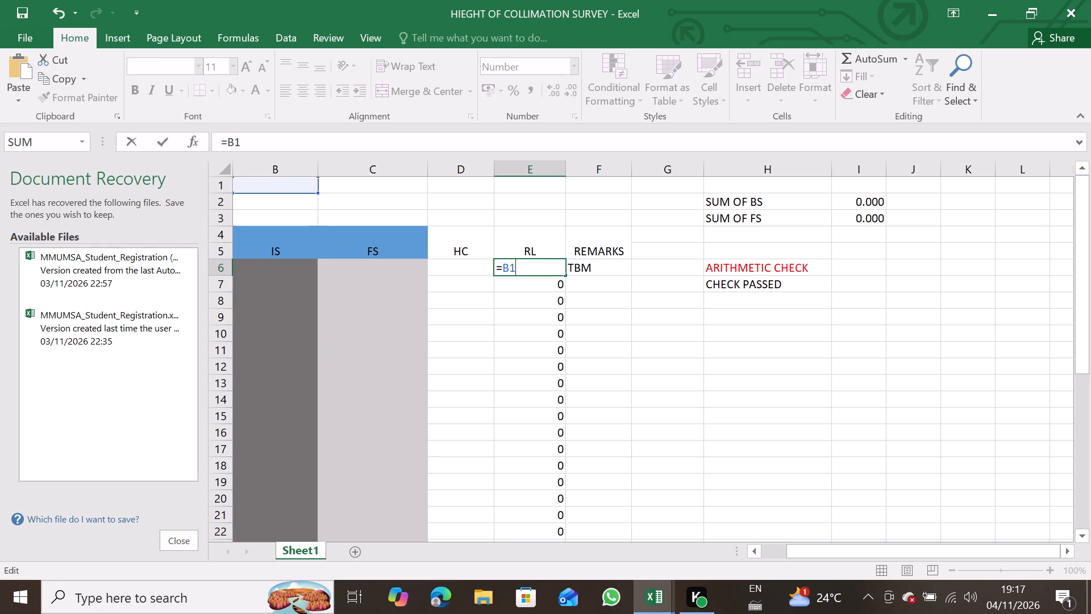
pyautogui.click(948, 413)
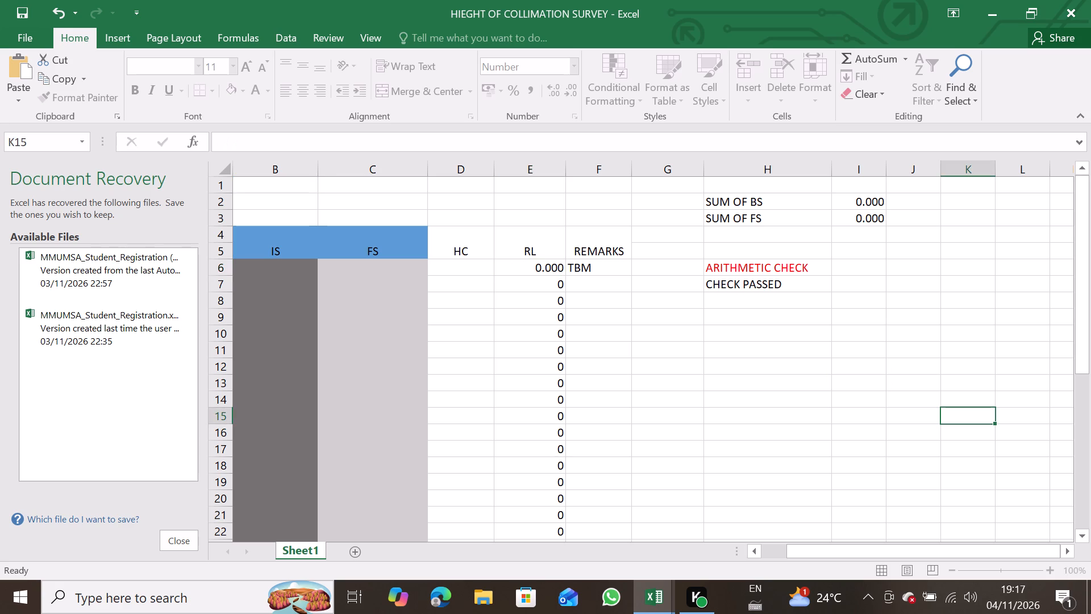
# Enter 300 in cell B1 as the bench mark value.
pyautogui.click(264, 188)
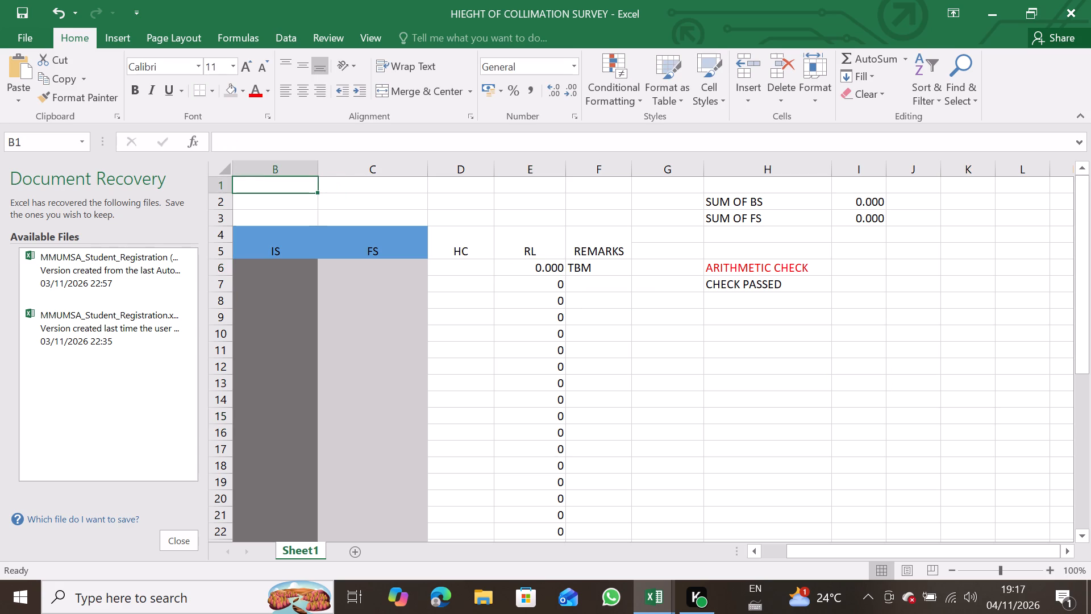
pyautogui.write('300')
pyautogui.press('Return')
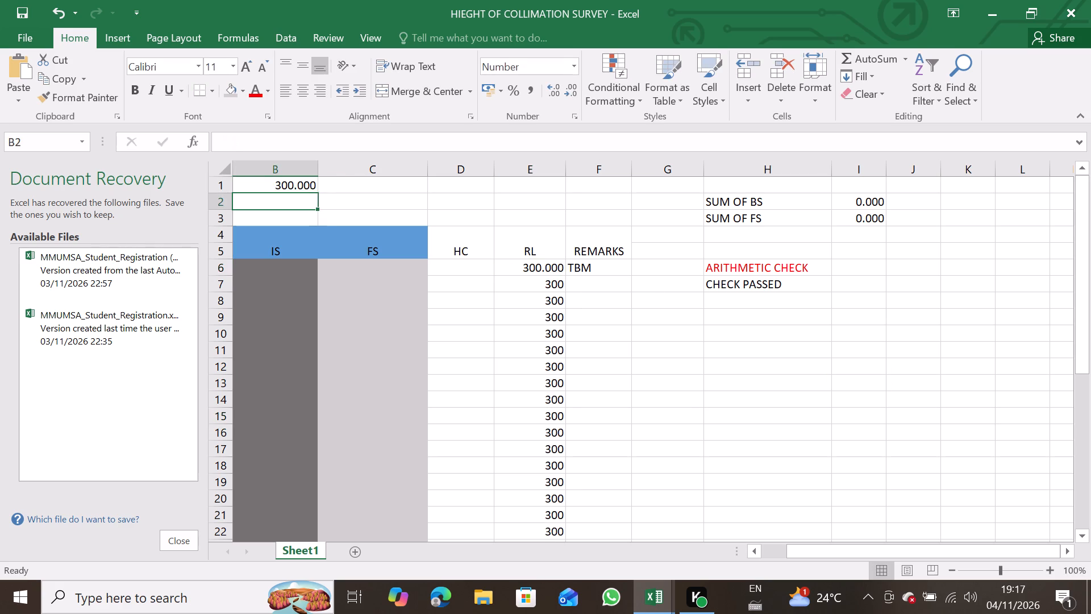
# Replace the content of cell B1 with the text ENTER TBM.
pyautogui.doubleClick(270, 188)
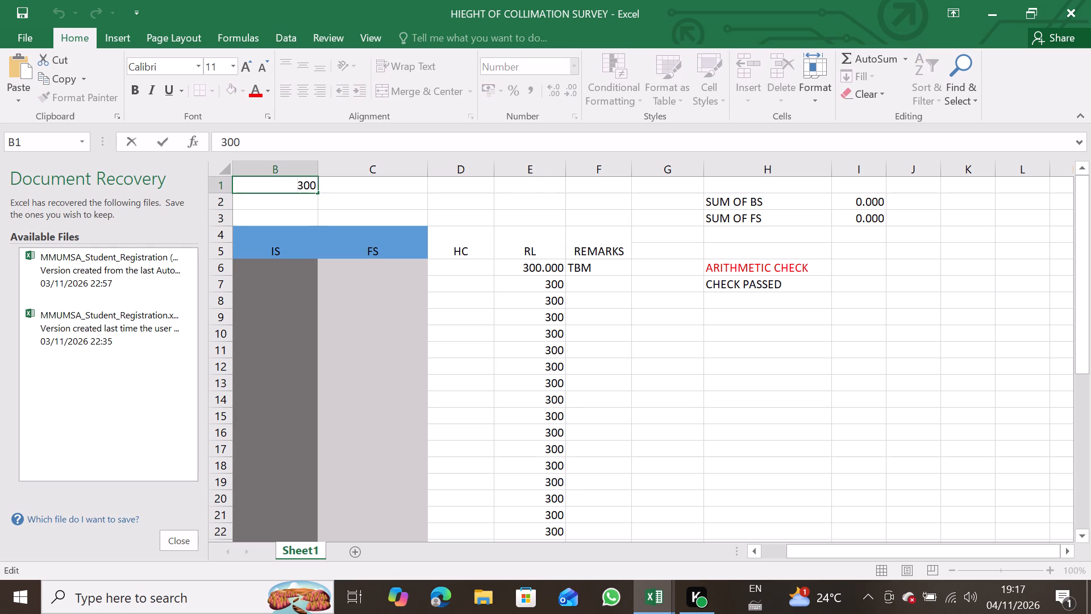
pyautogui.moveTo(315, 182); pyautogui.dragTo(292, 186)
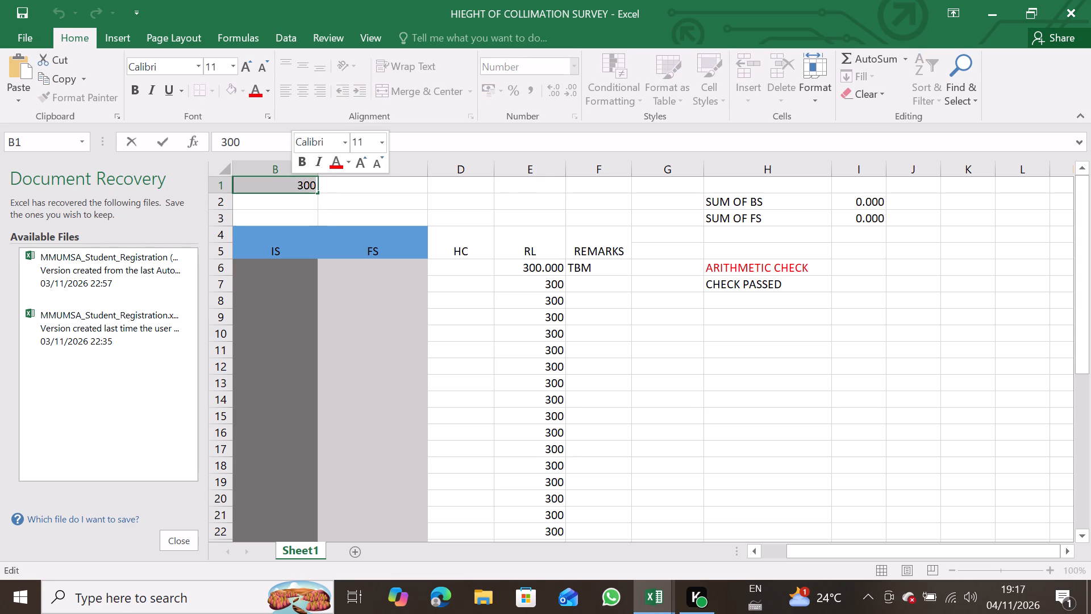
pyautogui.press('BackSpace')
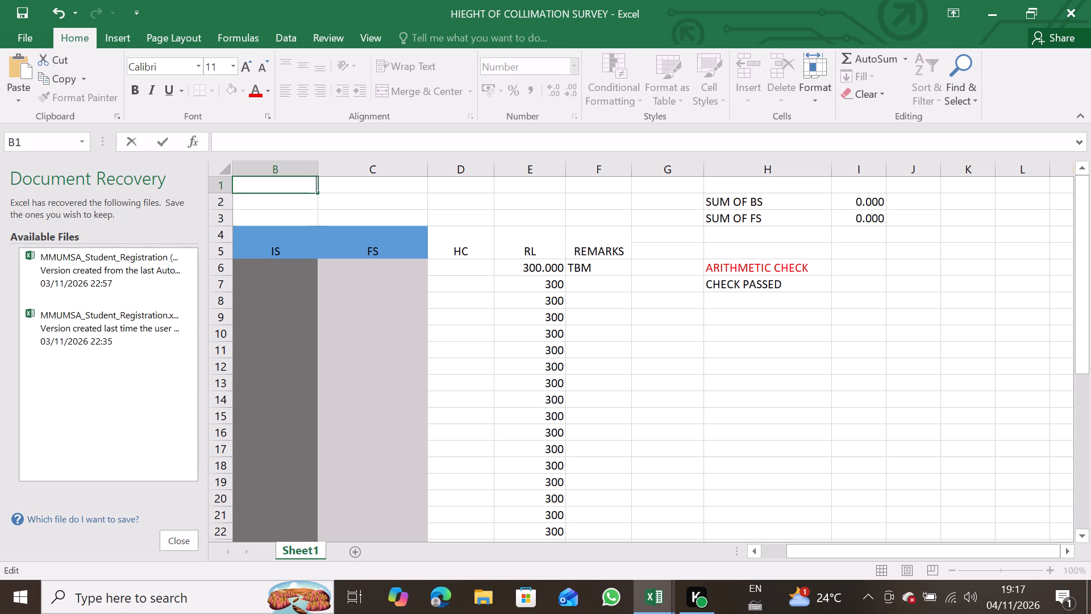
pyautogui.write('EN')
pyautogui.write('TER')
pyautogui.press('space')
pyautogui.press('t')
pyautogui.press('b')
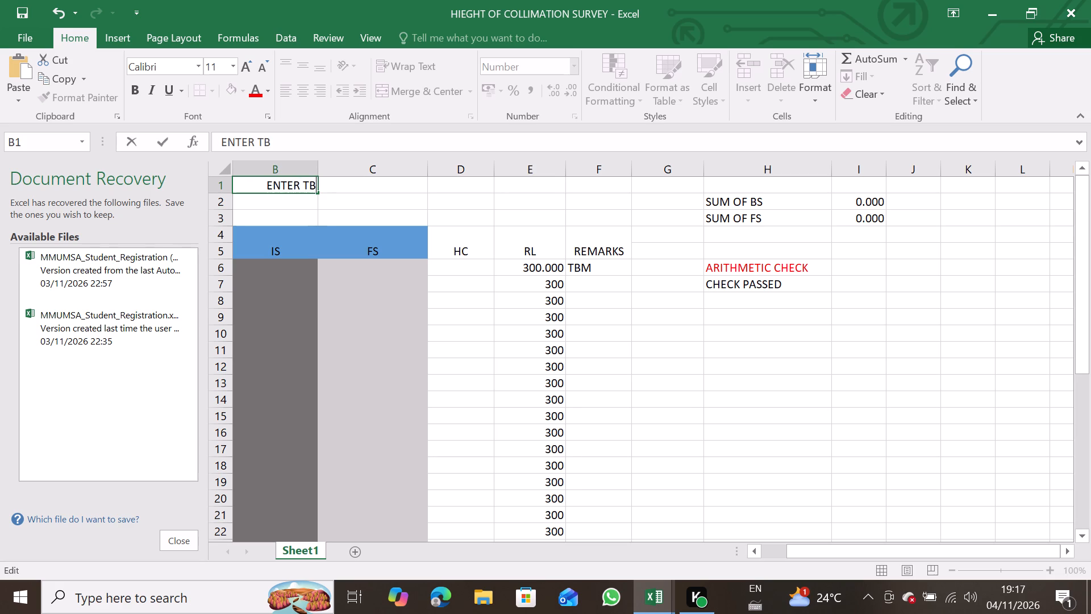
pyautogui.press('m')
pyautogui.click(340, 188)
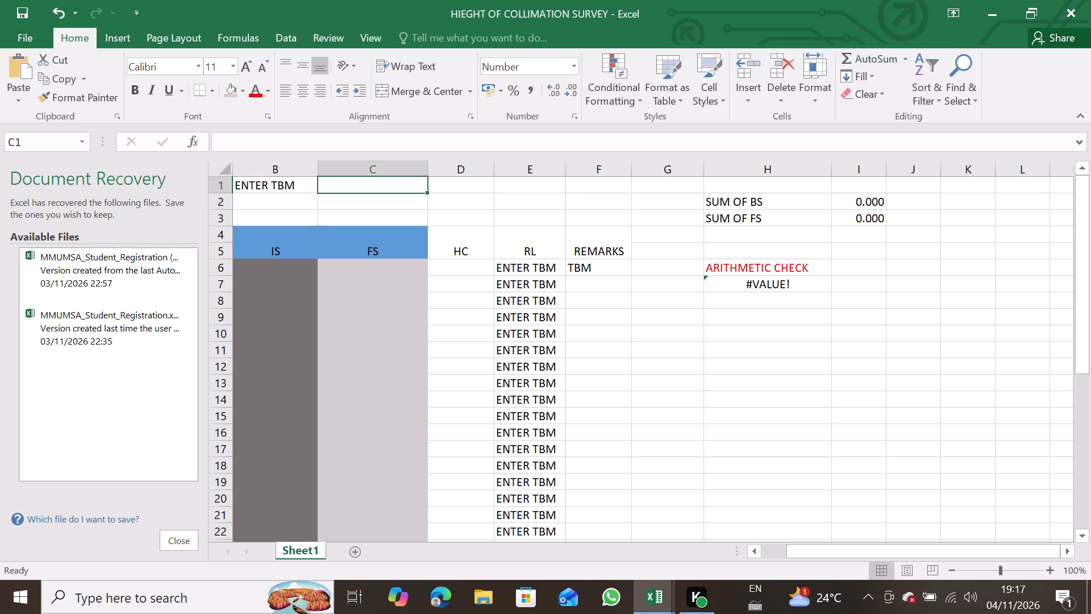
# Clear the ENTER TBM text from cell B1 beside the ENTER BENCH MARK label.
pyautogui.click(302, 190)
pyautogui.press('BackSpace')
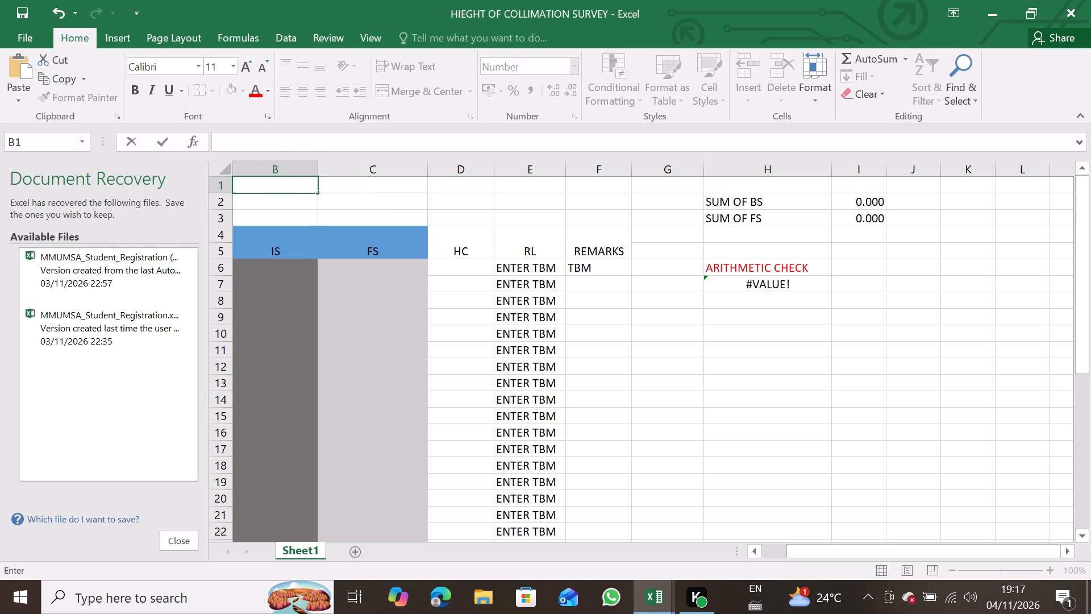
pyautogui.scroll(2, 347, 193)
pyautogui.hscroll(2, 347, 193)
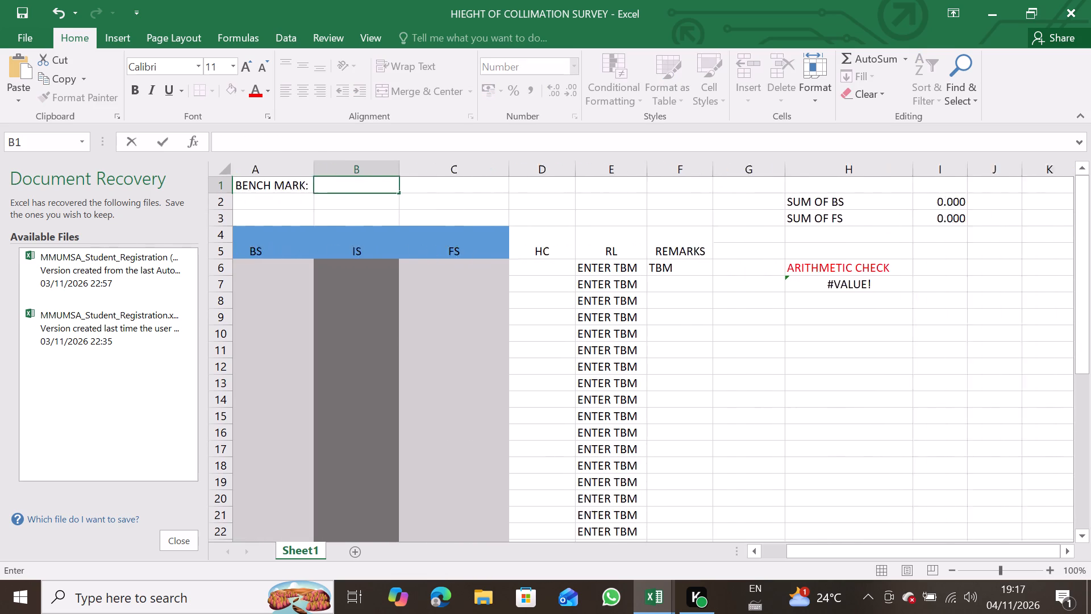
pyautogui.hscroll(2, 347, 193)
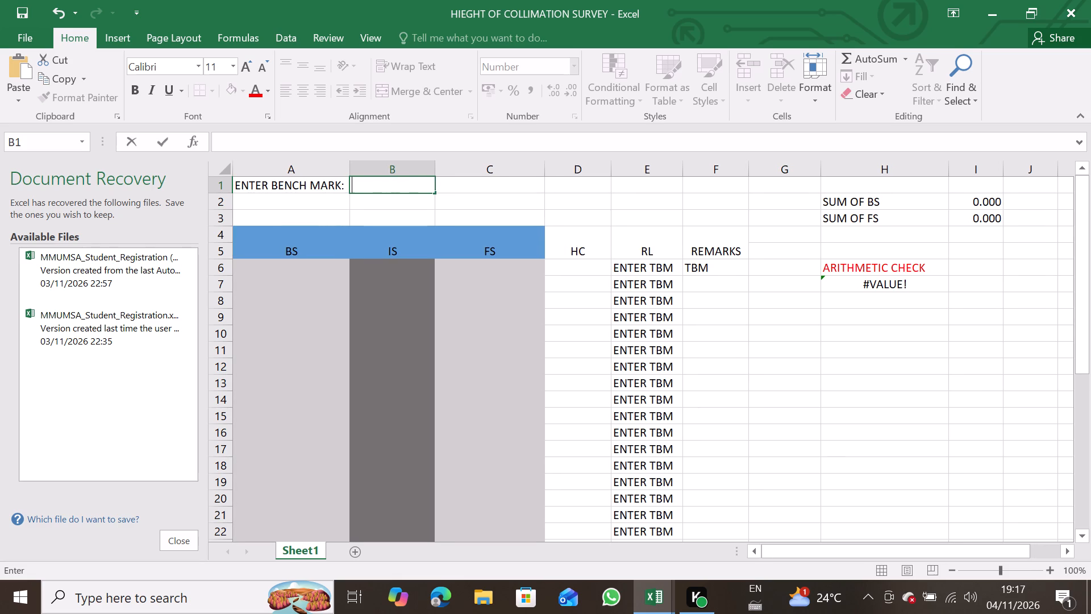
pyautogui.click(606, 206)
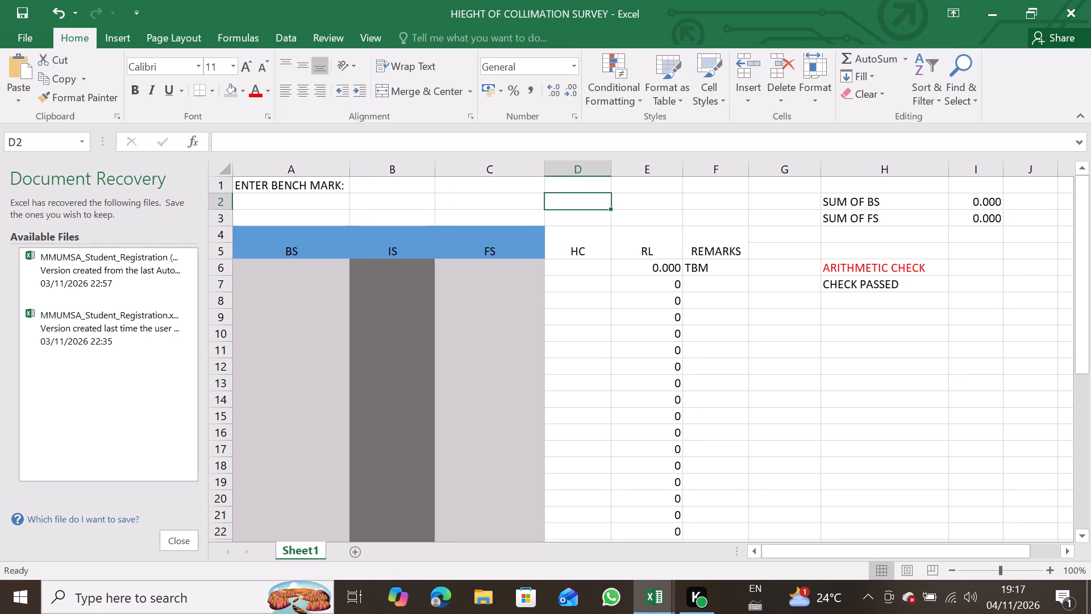
# Enter 2000 as the bench mark value in cell B1.
pyautogui.click(417, 188)
pyautogui.write('2000')
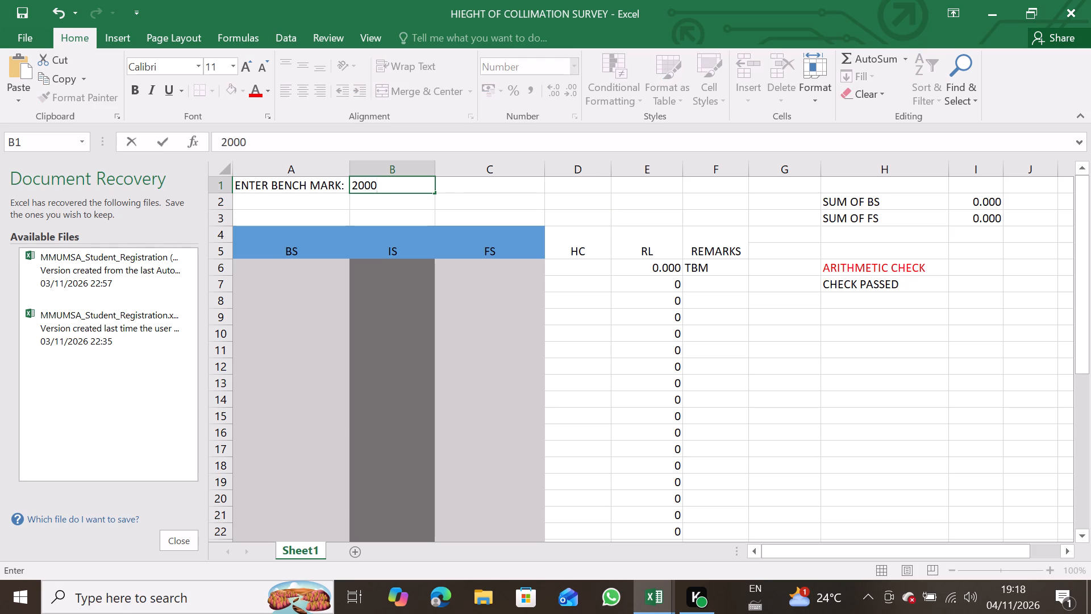
pyautogui.click(563, 202)
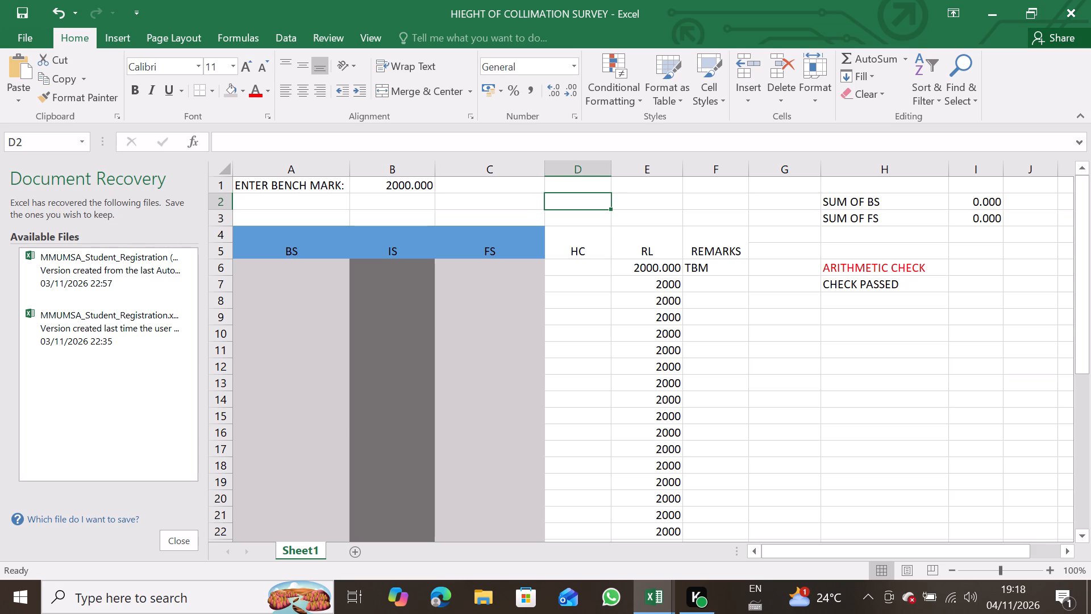
# Enter 1.450 as the first BS reading in cell A6.
pyautogui.click(323, 279)
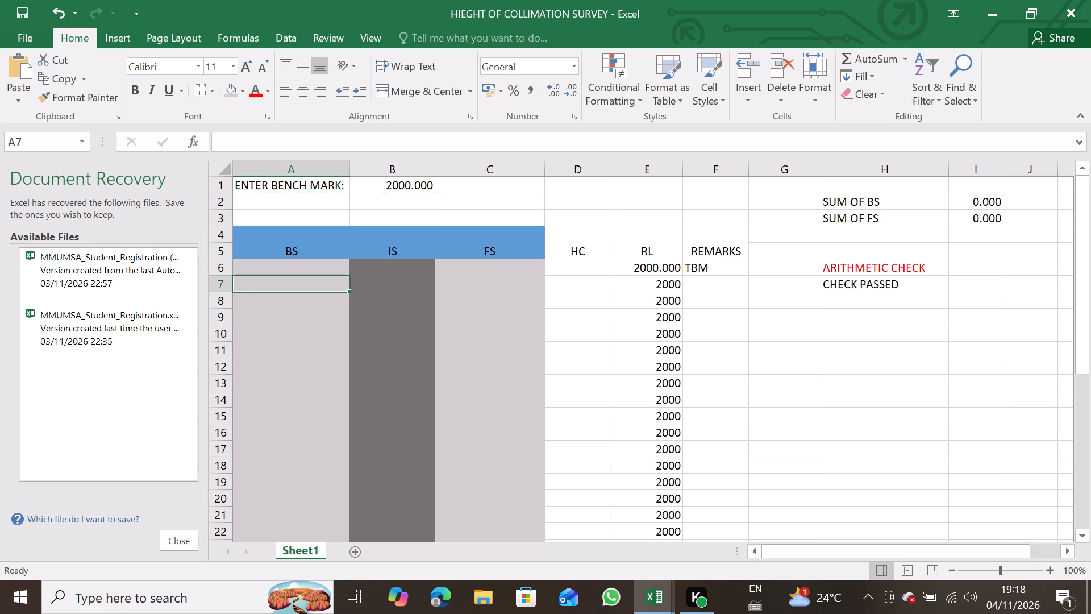
pyautogui.click(323, 272)
pyautogui.press('1')
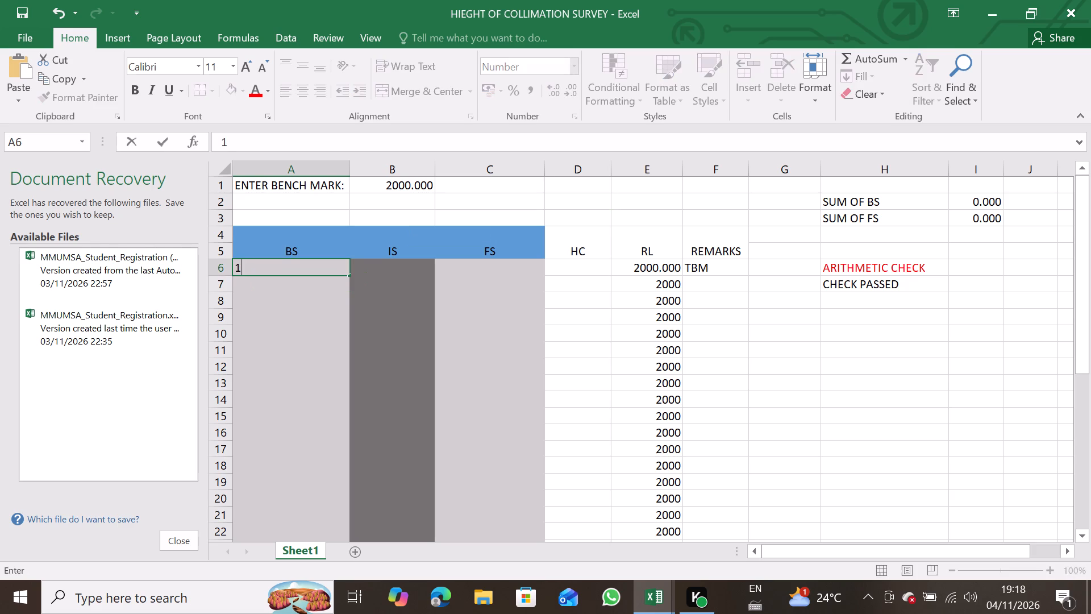
pyautogui.write('.2')
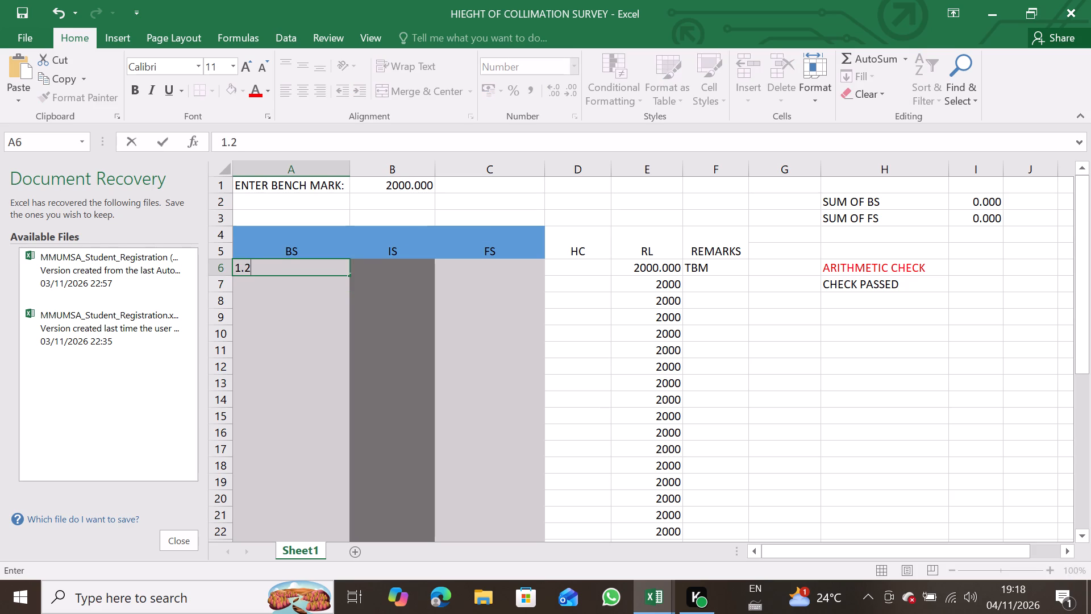
pyautogui.press('BackSpace')
pyautogui.write('450')
pyautogui.click(323, 272)
# Enter the IS readings 2.200 in cell B7 and 2.004 in cell B8.
pyautogui.click(389, 292)
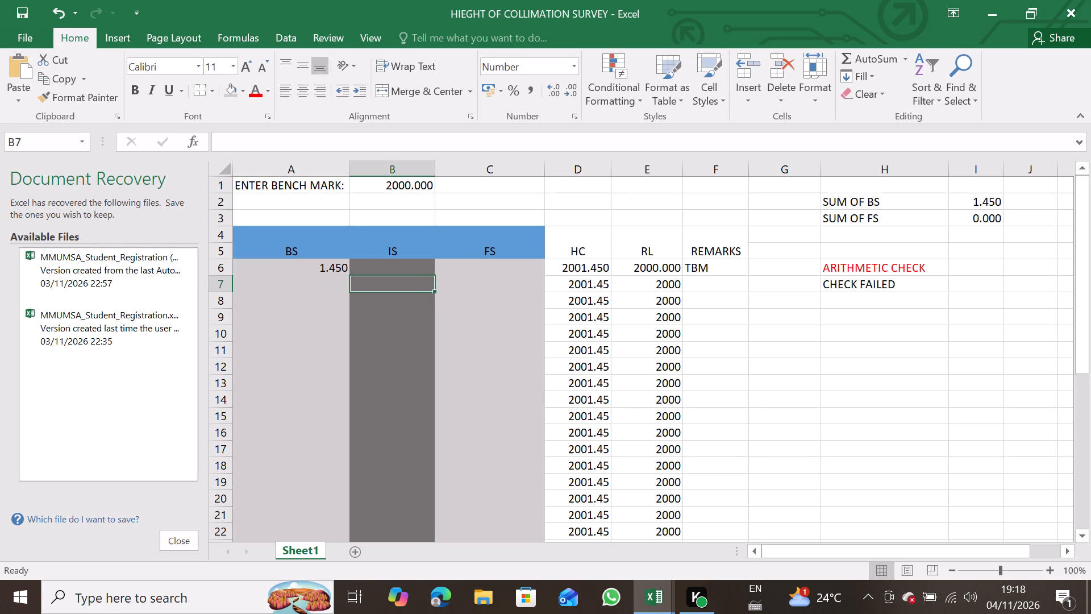
pyautogui.press('2')
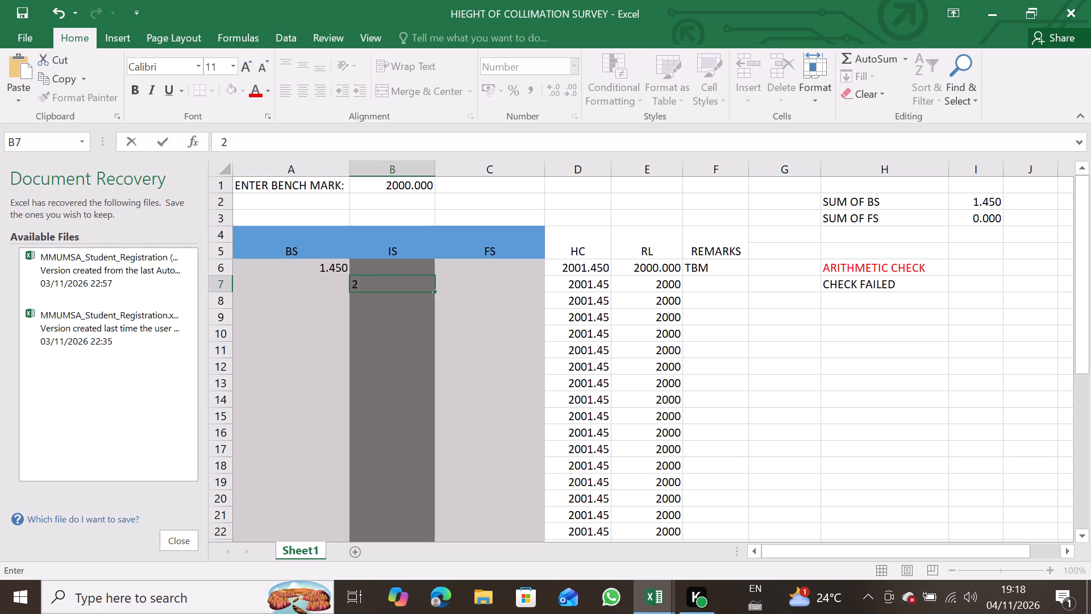
pyautogui.write('.200')
pyautogui.press('Right')
pyautogui.press('Down')
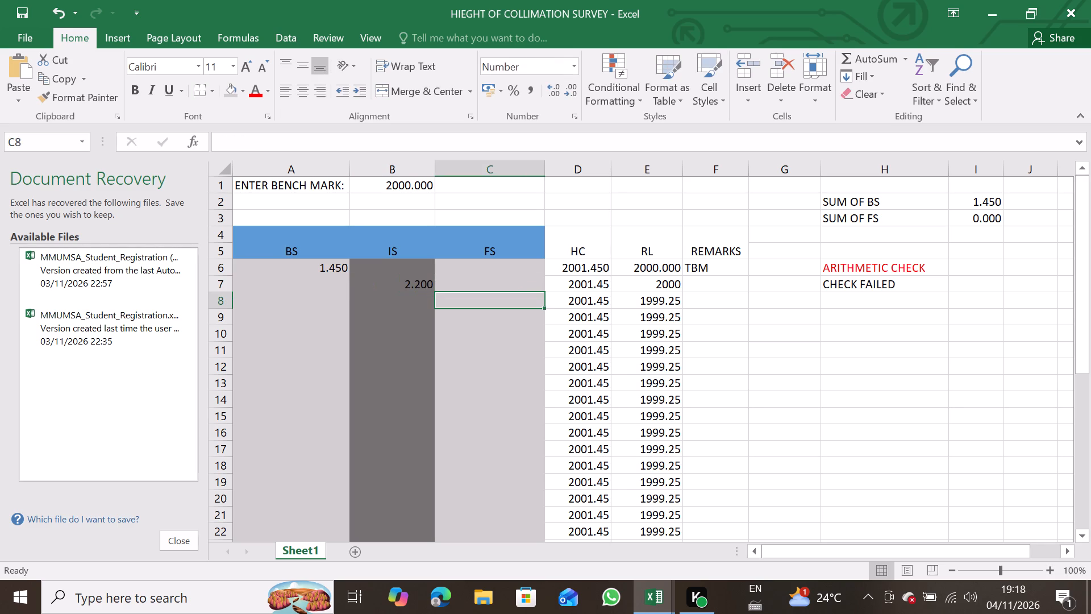
pyautogui.press('Left')
pyautogui.press('Down')
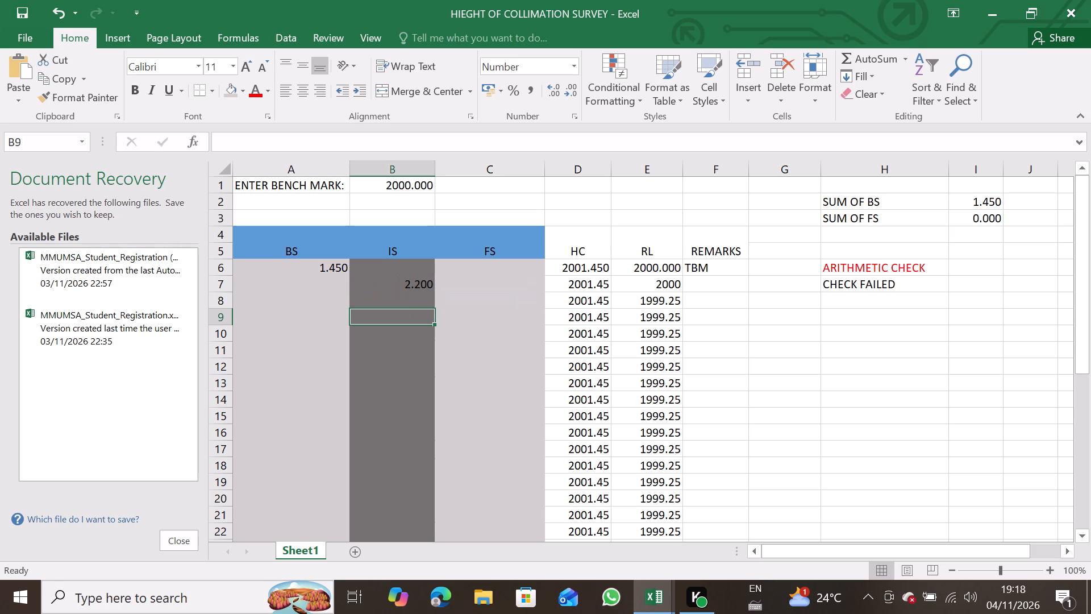
pyautogui.press('Up')
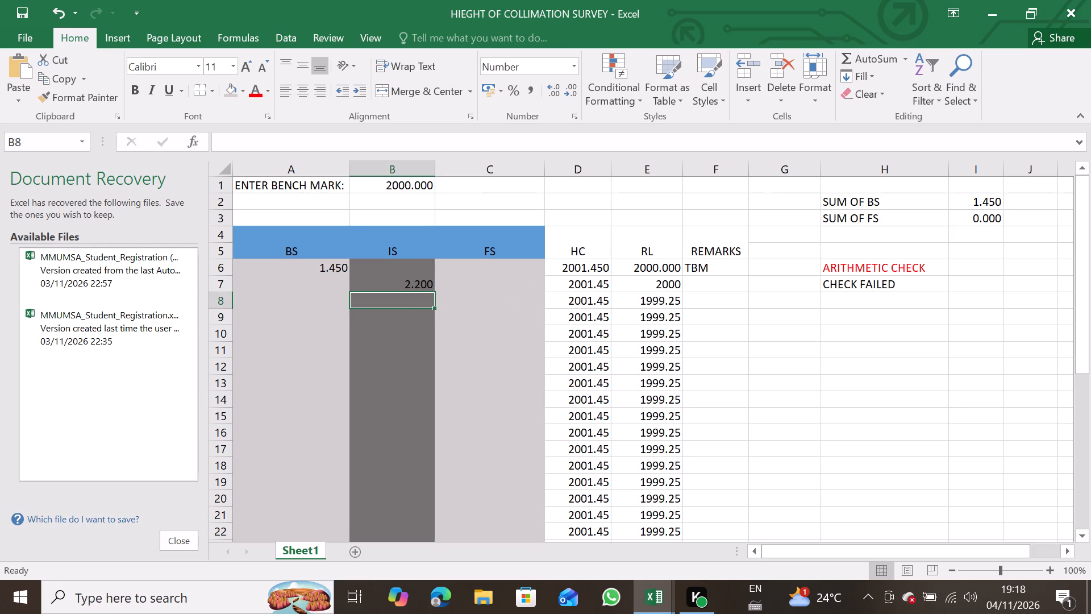
pyautogui.press('2')
pyautogui.press('.')
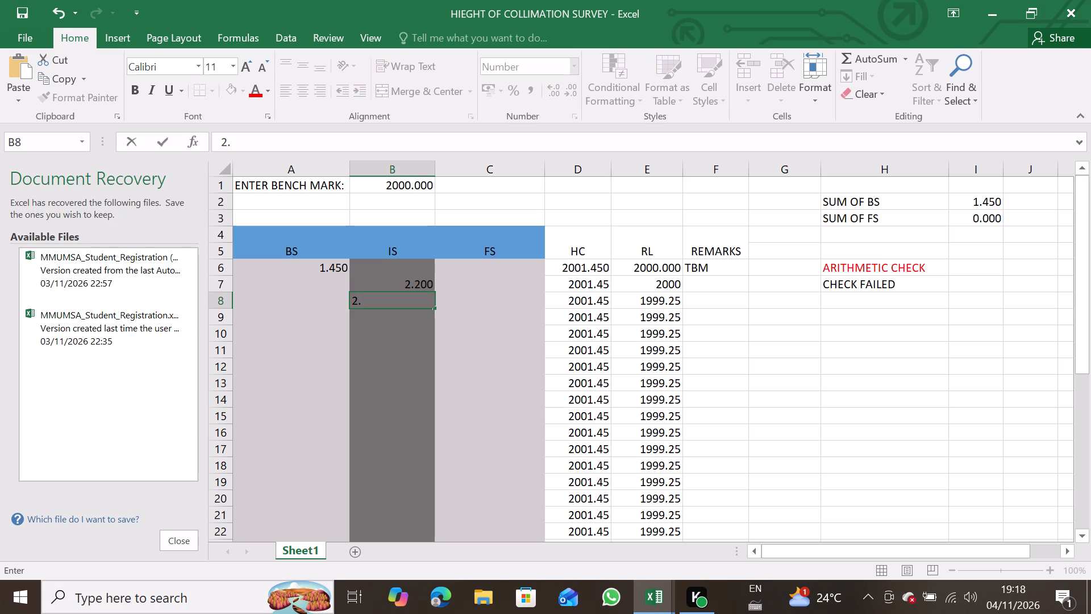
pyautogui.write('004')
pyautogui.press('Right')
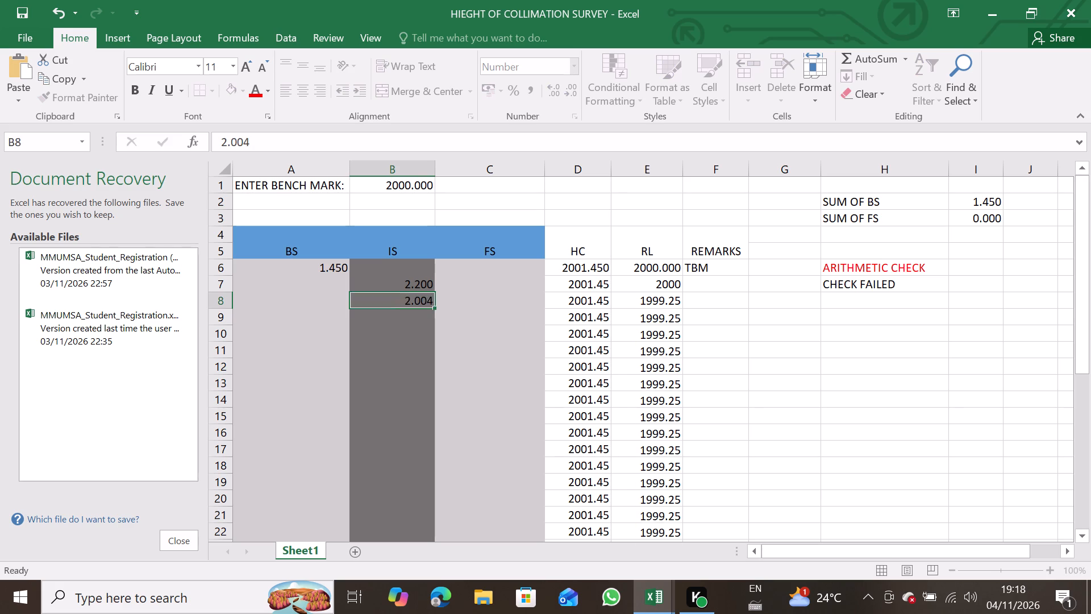
# Enter 0.223 as the FS reading in cell C9, the row below the second IS reading.
pyautogui.press('Down')
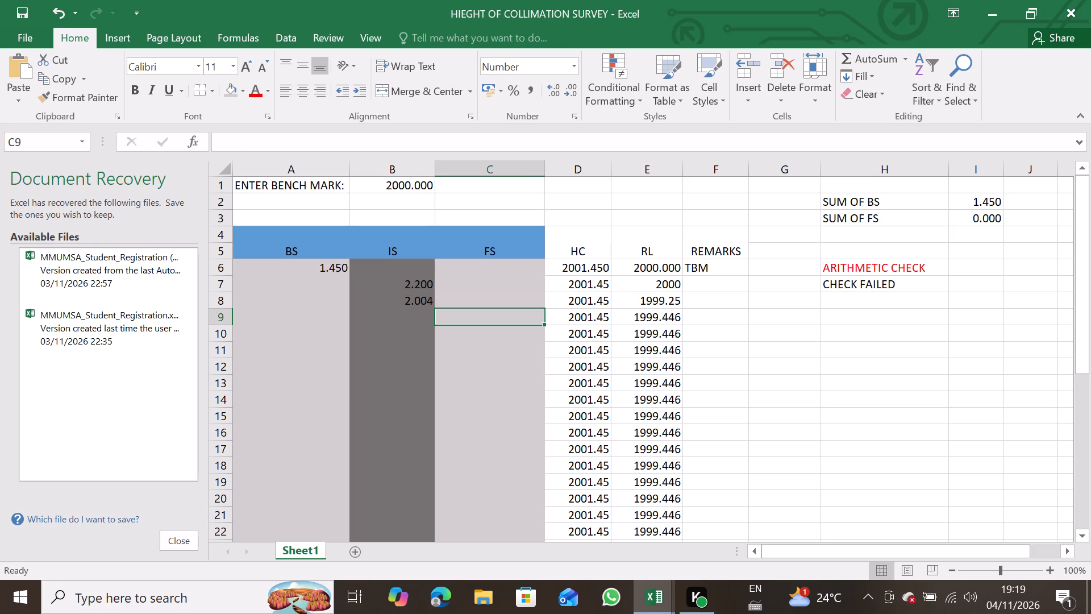
pyautogui.press('0')
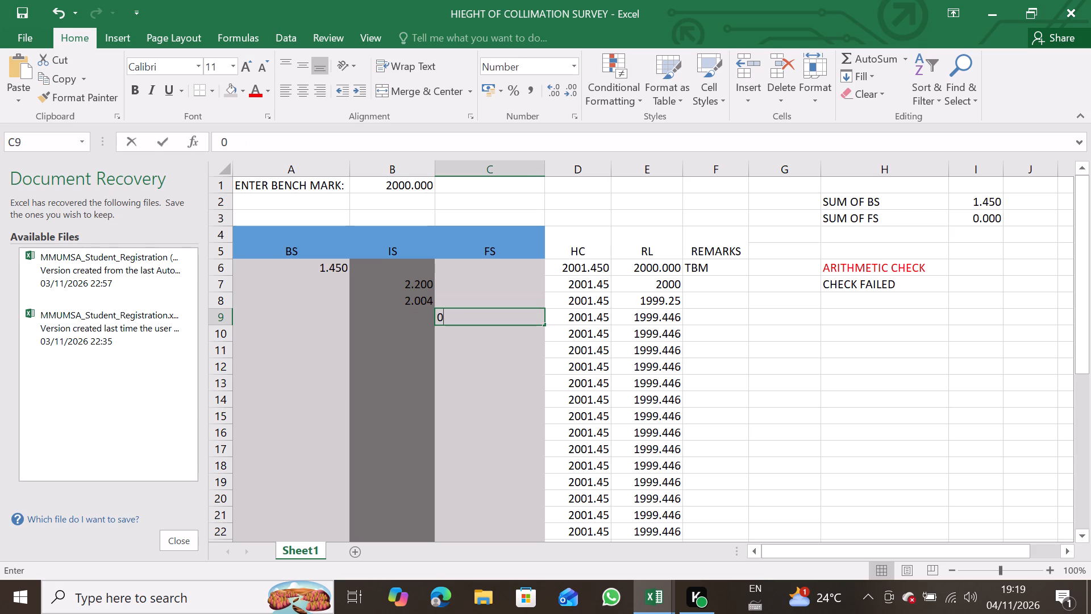
pyautogui.press('.')
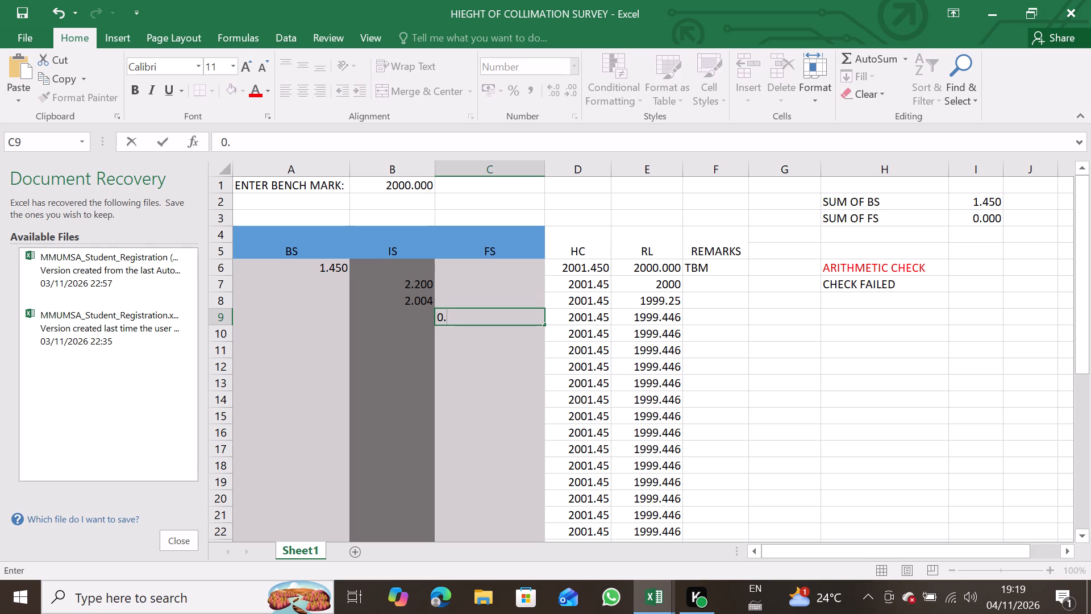
pyautogui.write('223')
pyautogui.press('Down')
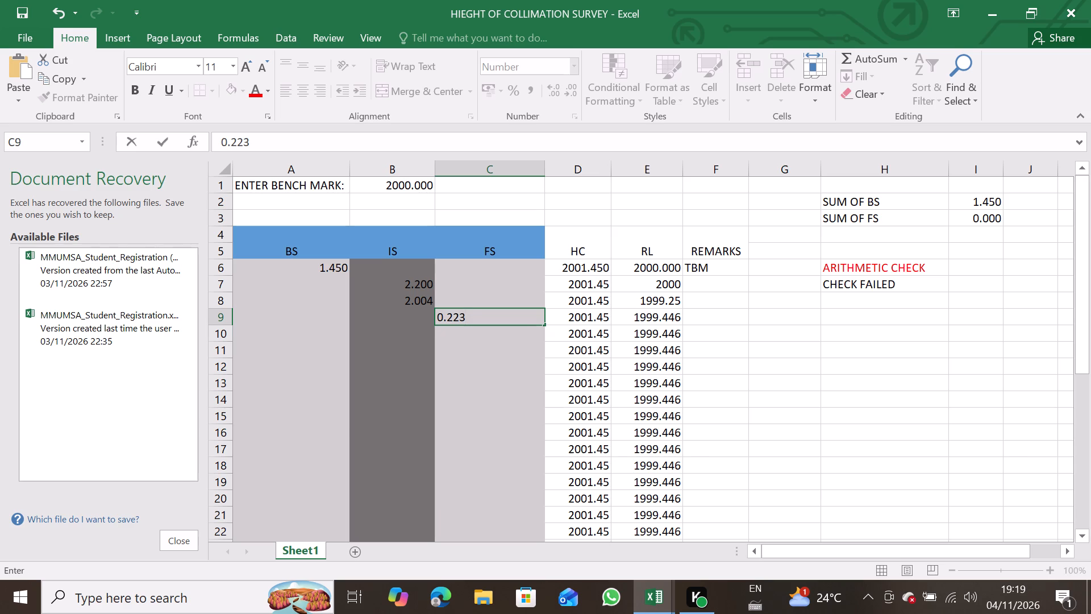
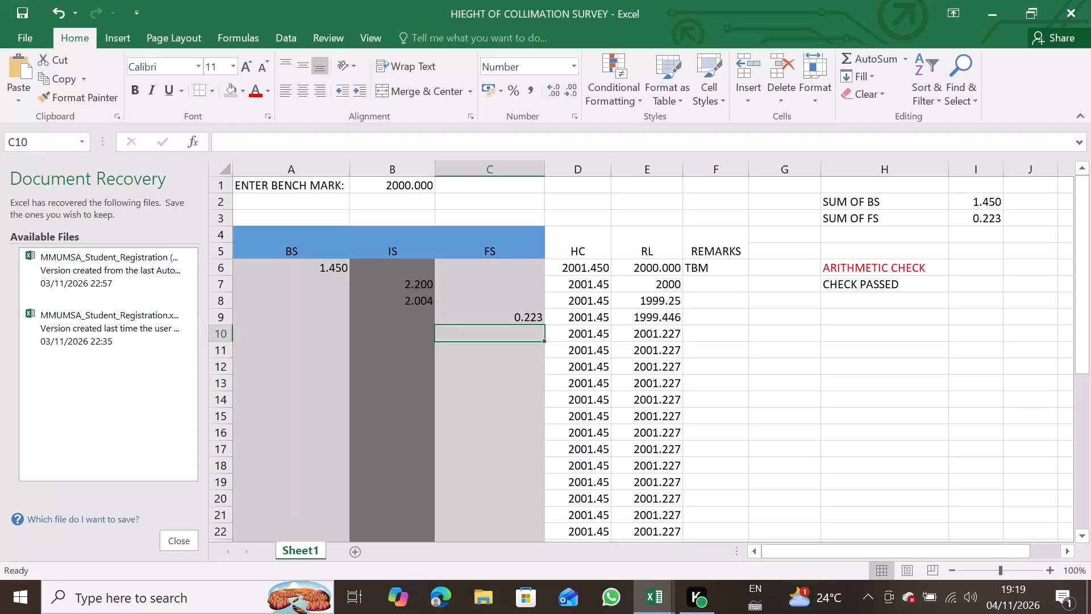
# Select cell A9 in the BS column, on the same row as the FS reading, for the next BS entry.
pyautogui.click(323, 325)
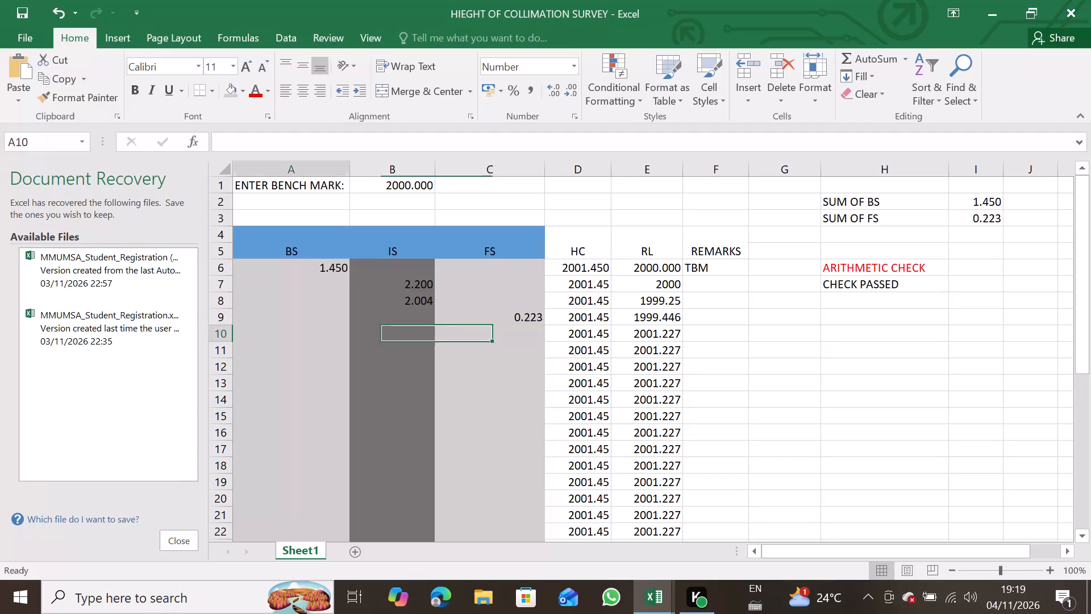
pyautogui.click(324, 316)
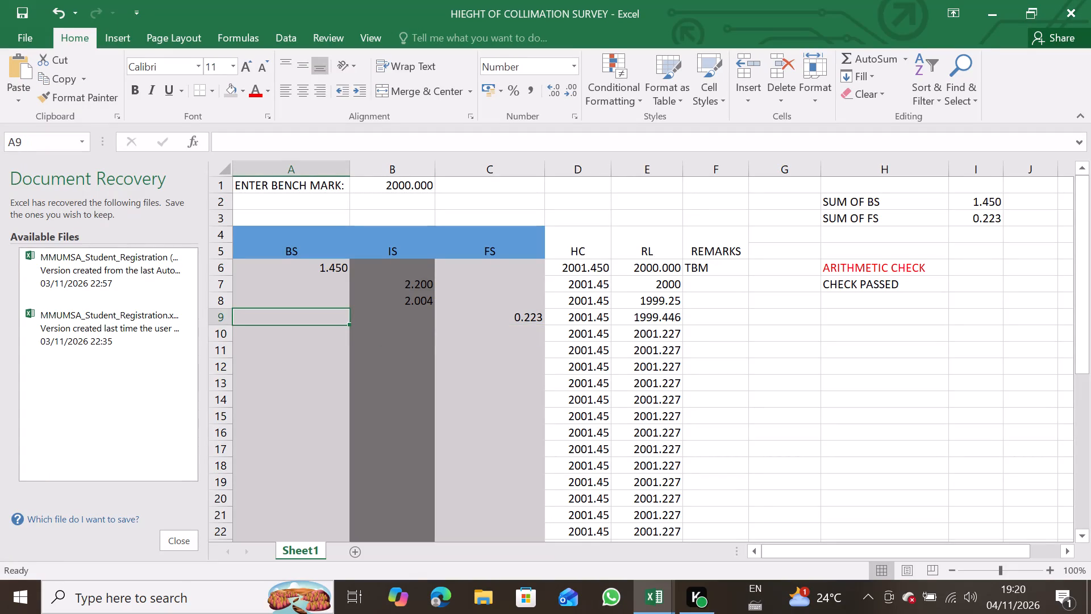
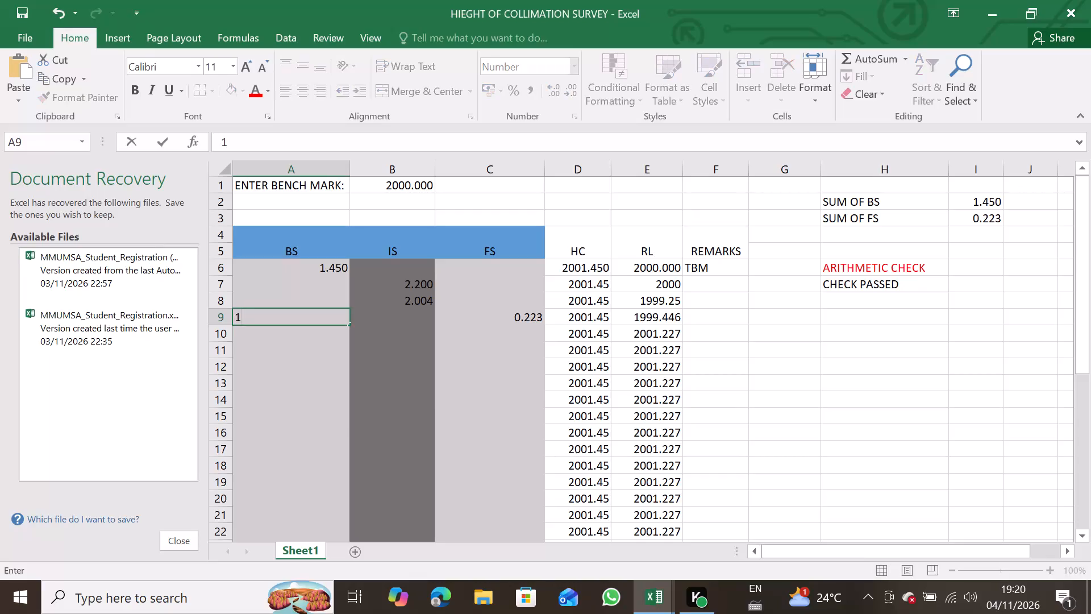
# Complete the BS reading in cell A9 as 1.650.
pyautogui.write('65')
pyautogui.press('0')
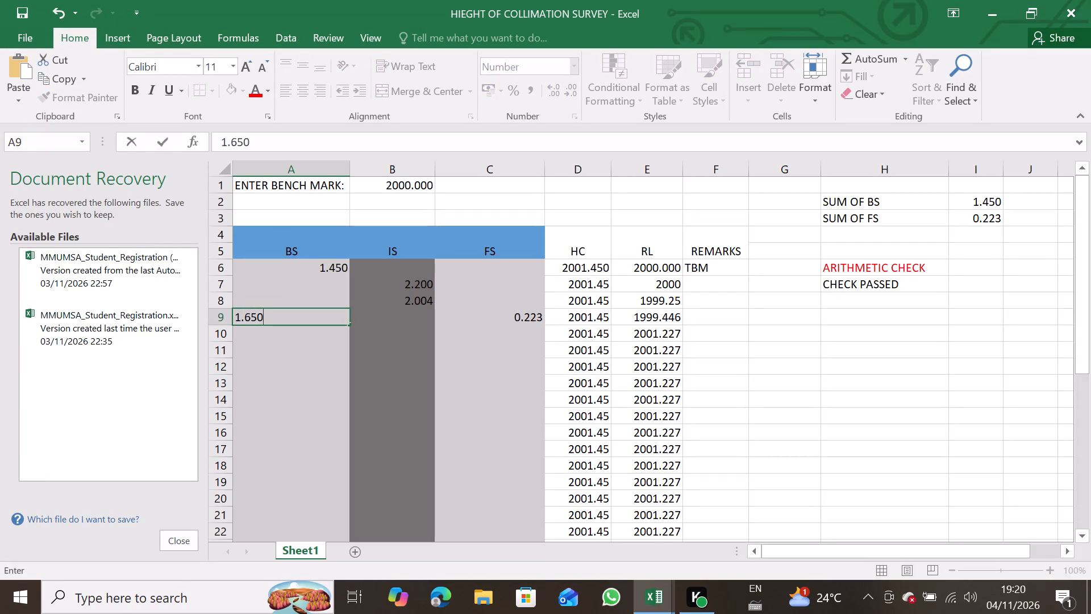
pyautogui.click(406, 329)
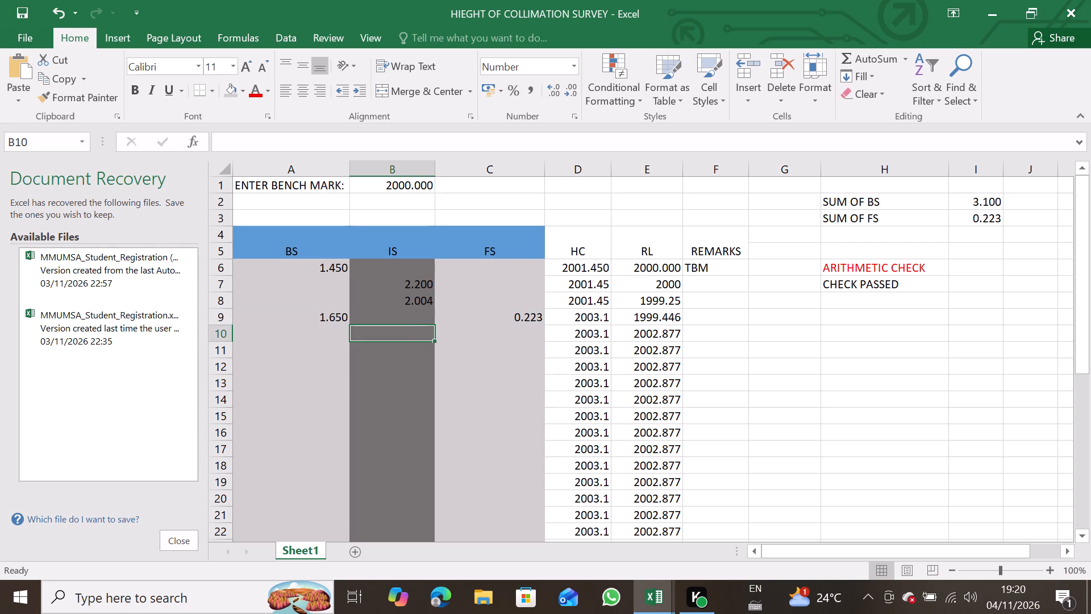
# Enter the next two IS readings, 1.850 in cell B10 and 1.325 in cell B11.
pyautogui.press('1')
pyautogui.press('.')
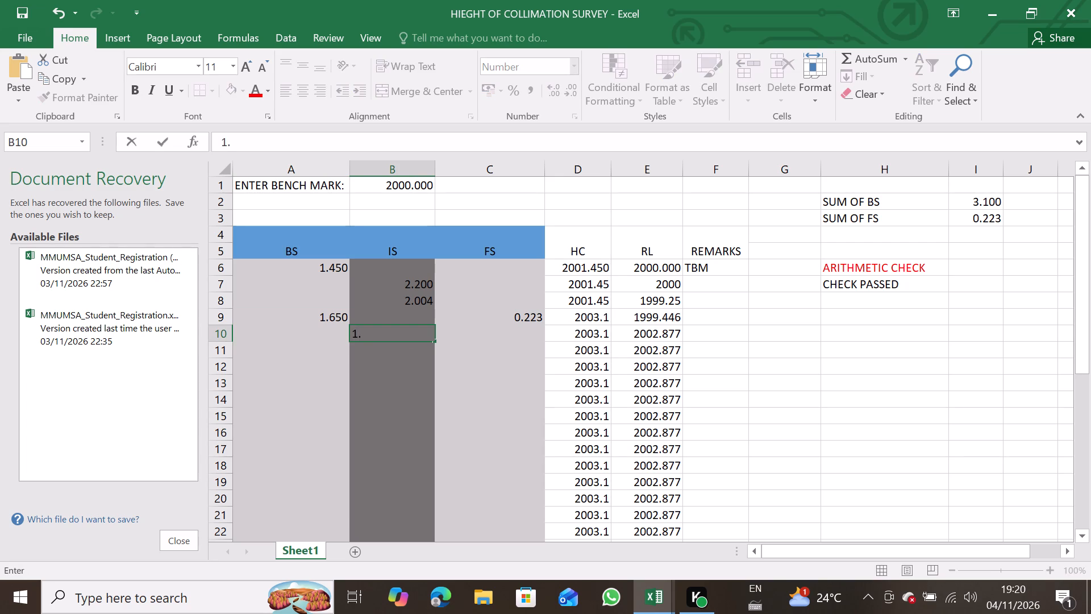
pyautogui.write('85')
pyautogui.press('0')
pyautogui.press('Down')
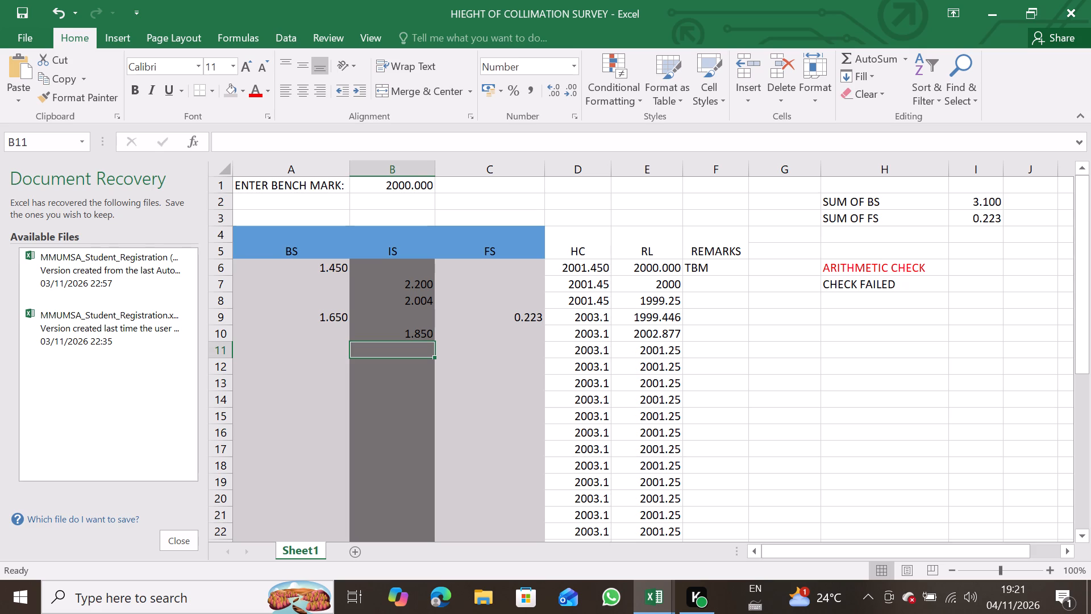
pyautogui.press('1')
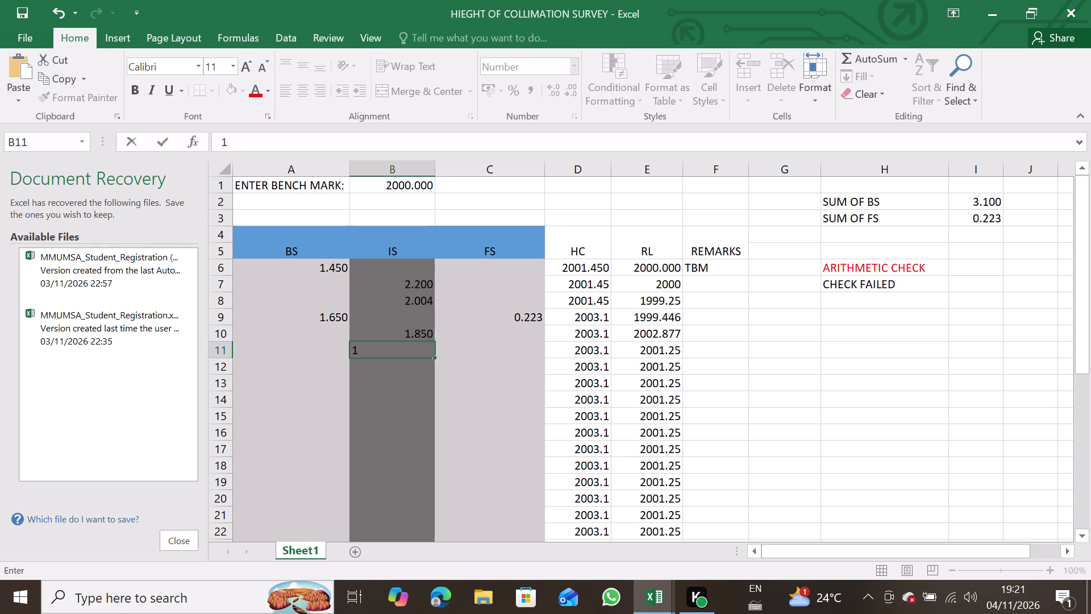
pyautogui.press('.')
pyautogui.write('325')
pyautogui.press('Down')
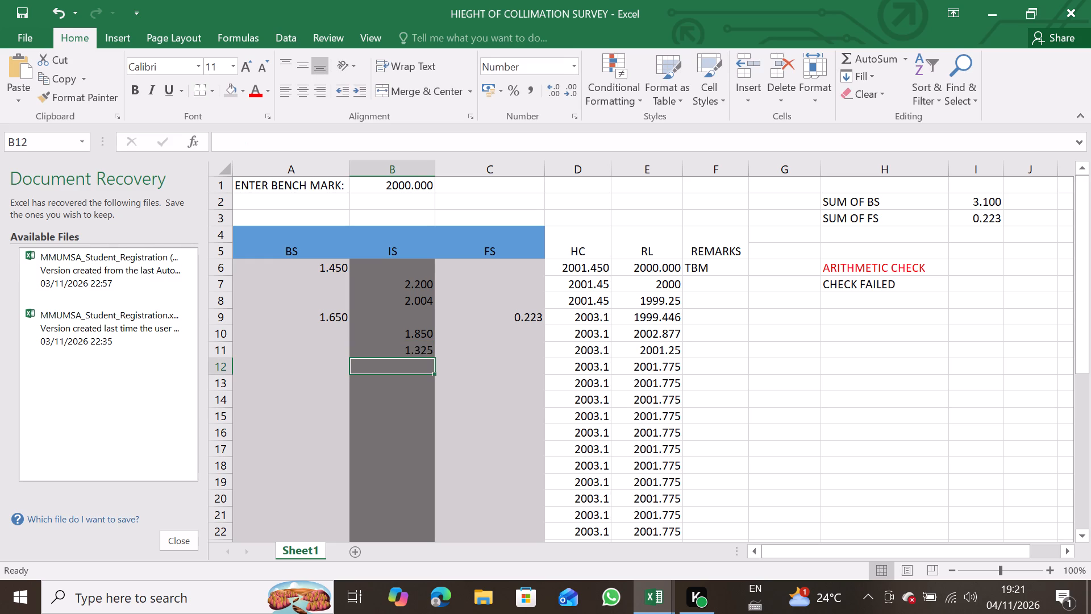
# Enter 2100 as the FS reading in cell C12.
pyautogui.press('Right')
pyautogui.write('21')
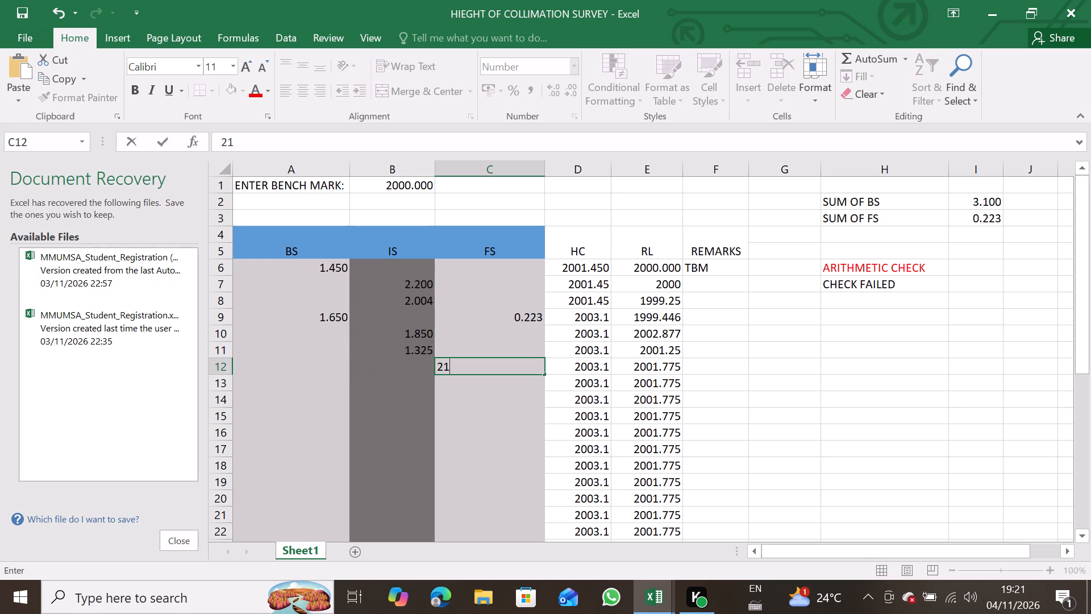
pyautogui.write('00')
pyautogui.press('Down')
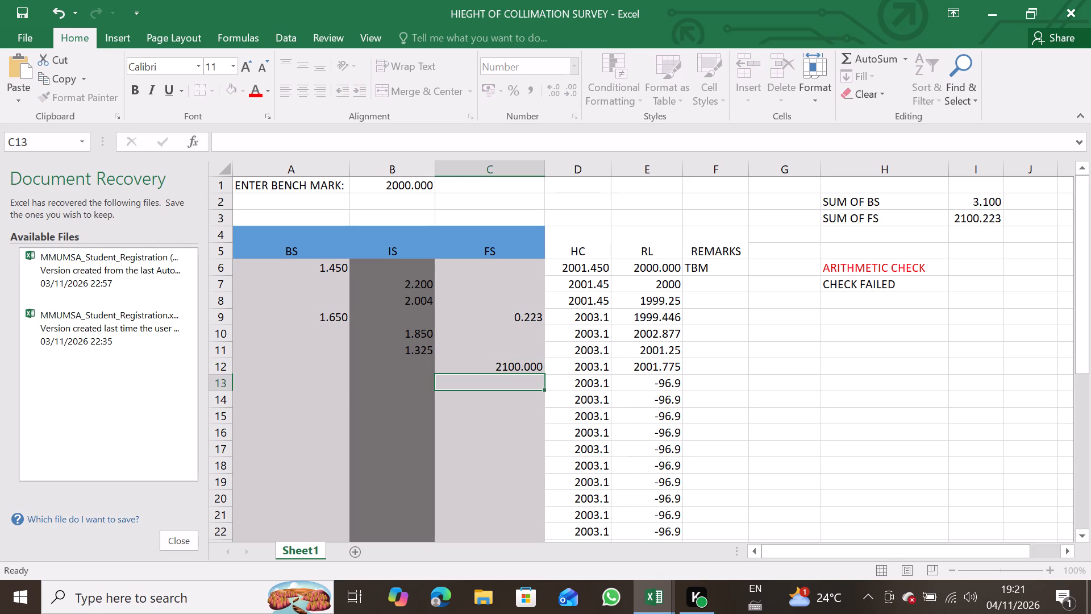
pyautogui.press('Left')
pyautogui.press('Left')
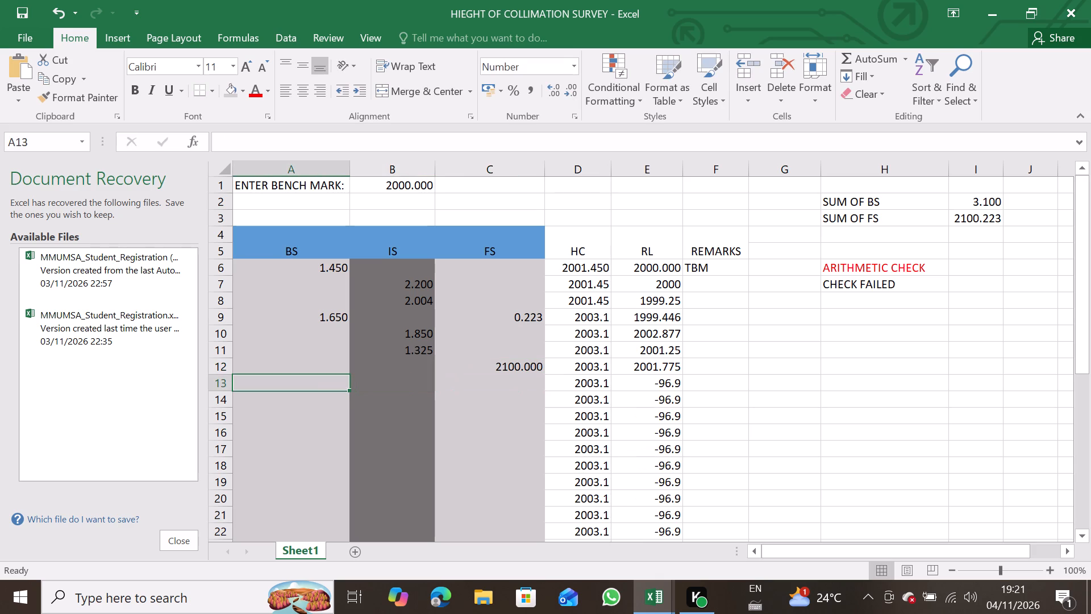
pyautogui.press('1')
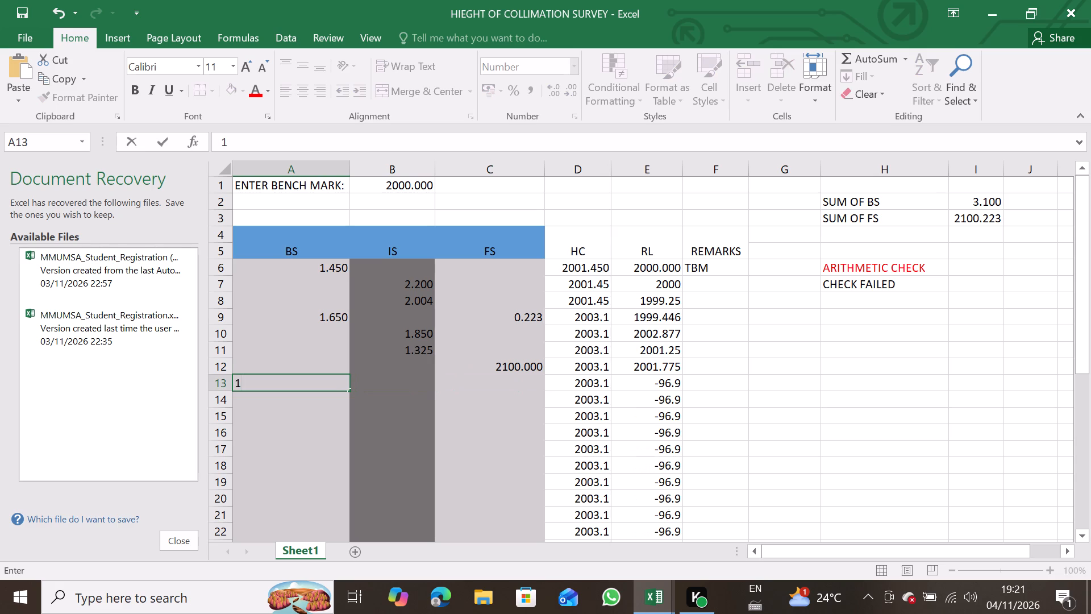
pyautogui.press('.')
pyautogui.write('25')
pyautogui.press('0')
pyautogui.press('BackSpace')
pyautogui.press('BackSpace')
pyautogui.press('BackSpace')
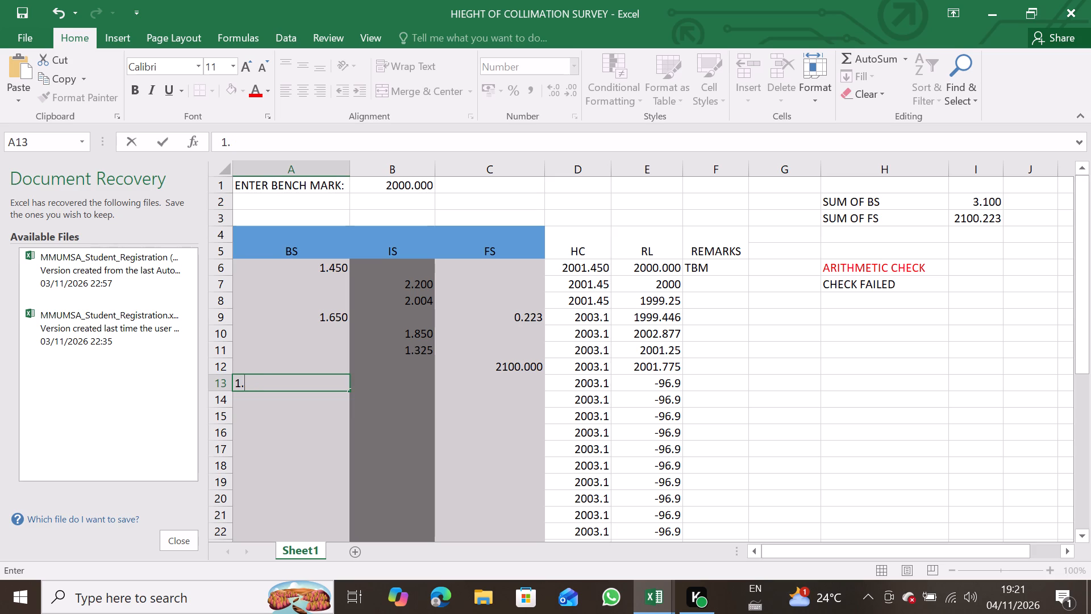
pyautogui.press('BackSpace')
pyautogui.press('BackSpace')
# Enter a BS reading of 1.250 in cell A12, on the same row as the second FS reading.
pyautogui.press('Up')
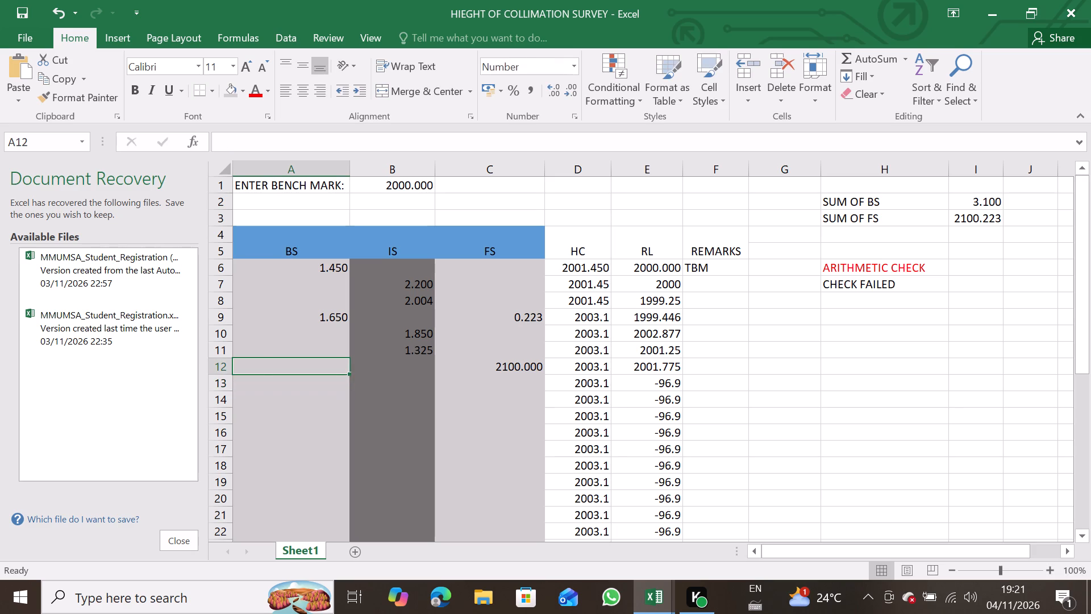
pyautogui.press('Right')
pyautogui.press('Right')
pyautogui.press('Left')
pyautogui.press('Left')
pyautogui.press('1')
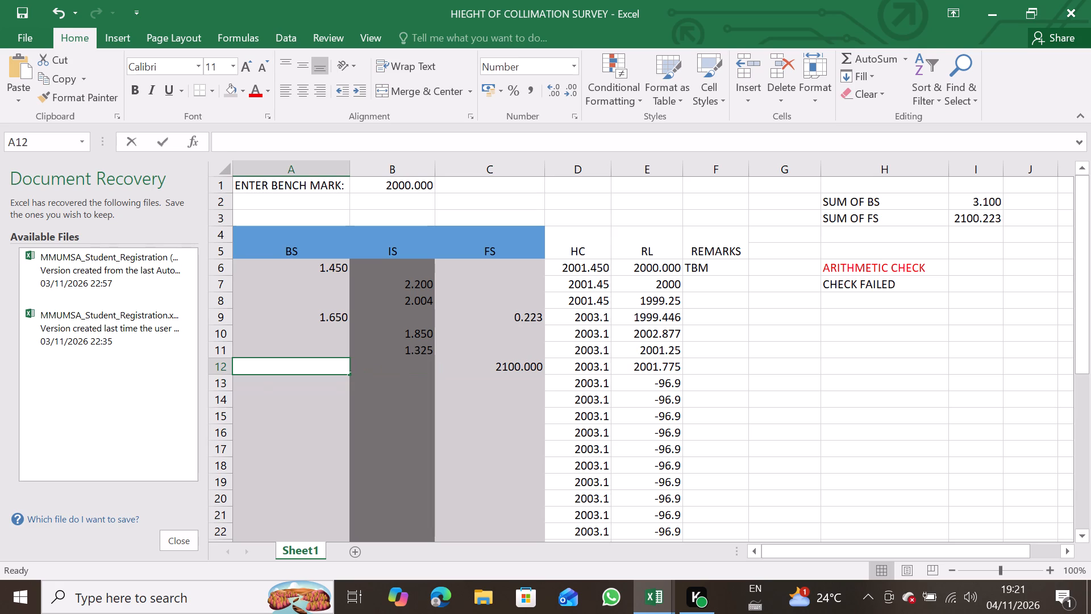
pyautogui.press('.')
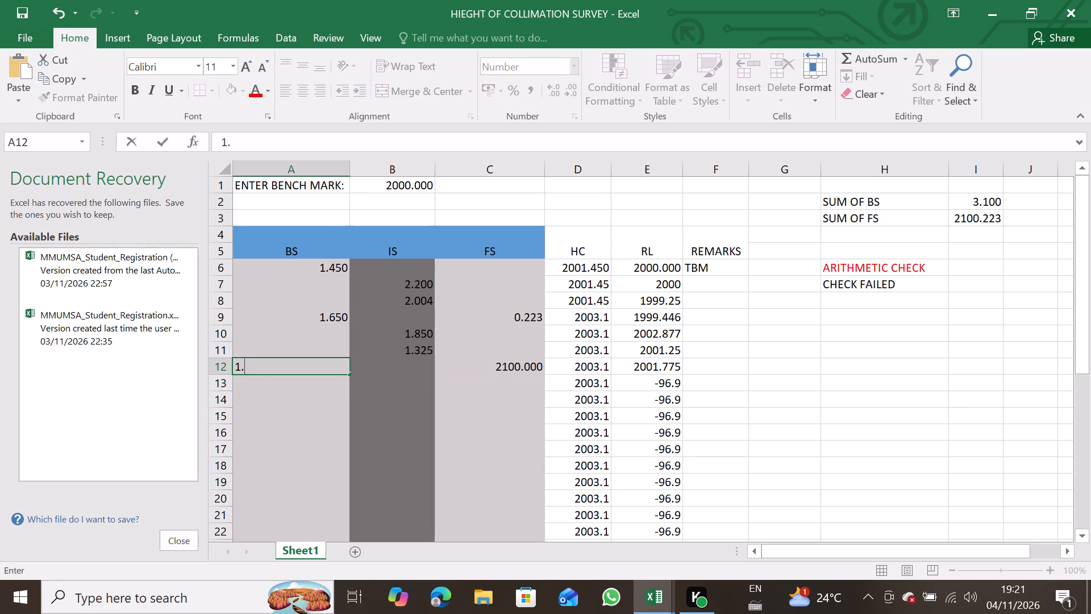
pyautogui.press('2')
pyautogui.press('5')
pyautogui.press('0')
pyautogui.press('Down')
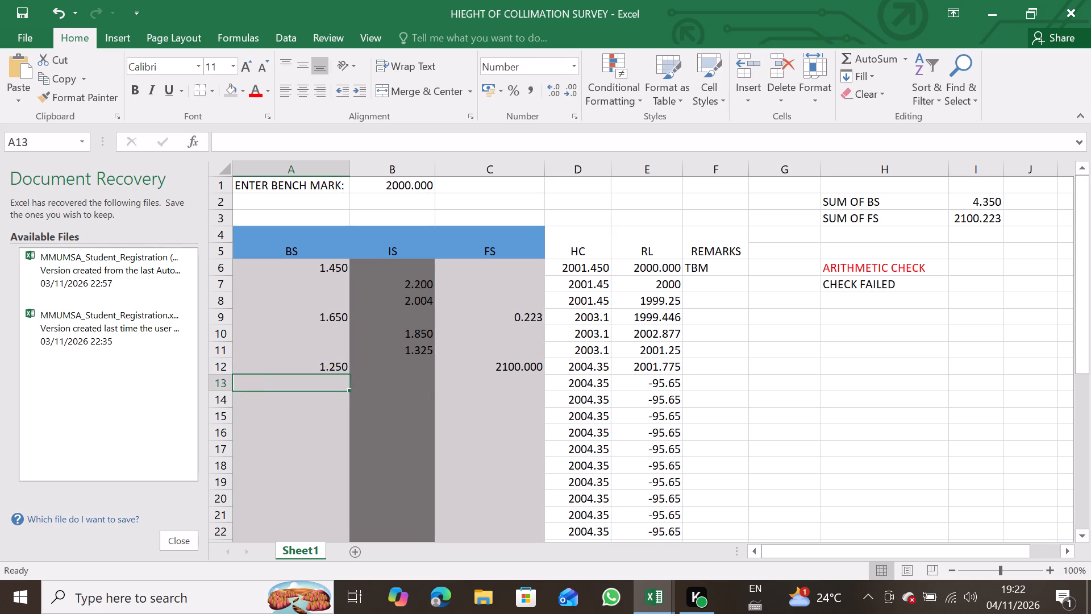
# Enter an IS reading of 1.500 in cell B13.
pyautogui.press('Right')
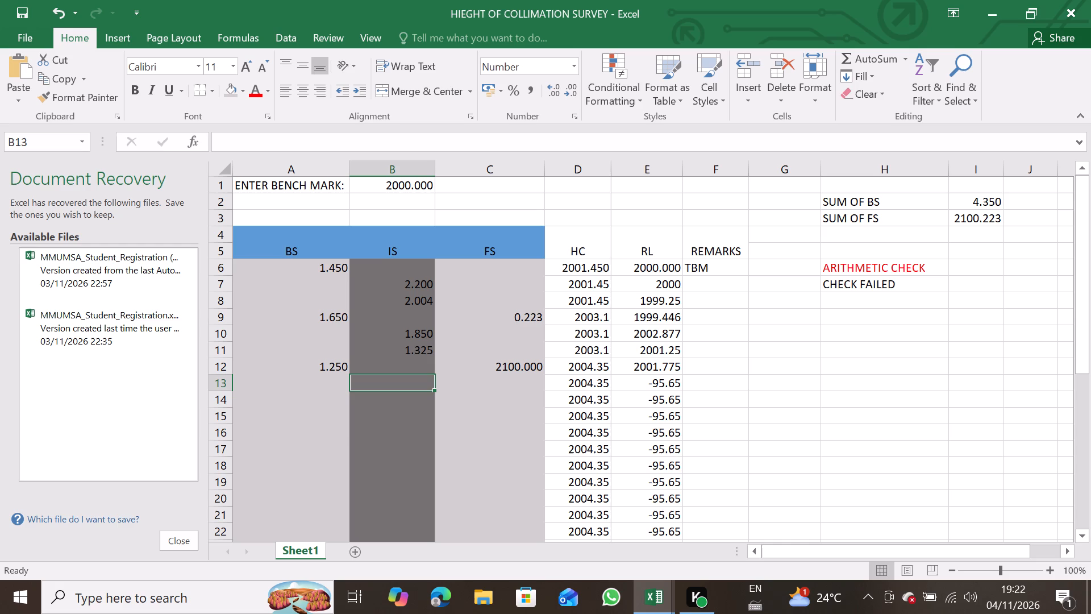
pyautogui.write('1500')
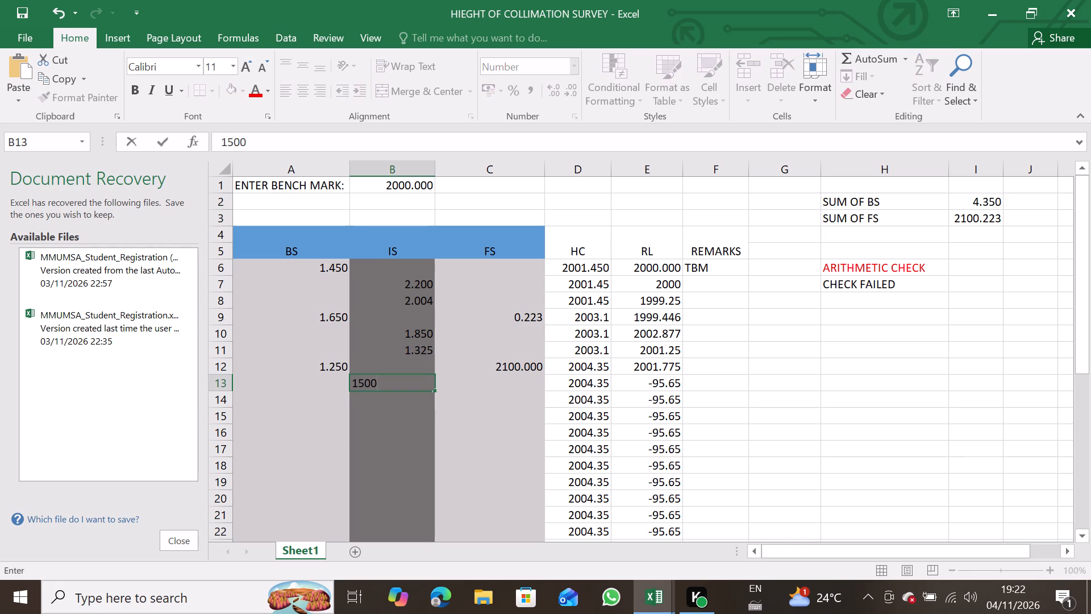
pyautogui.press('BackSpace')
pyautogui.press('BackSpace')
pyautogui.press('BackSpace')
pyautogui.write('.500')
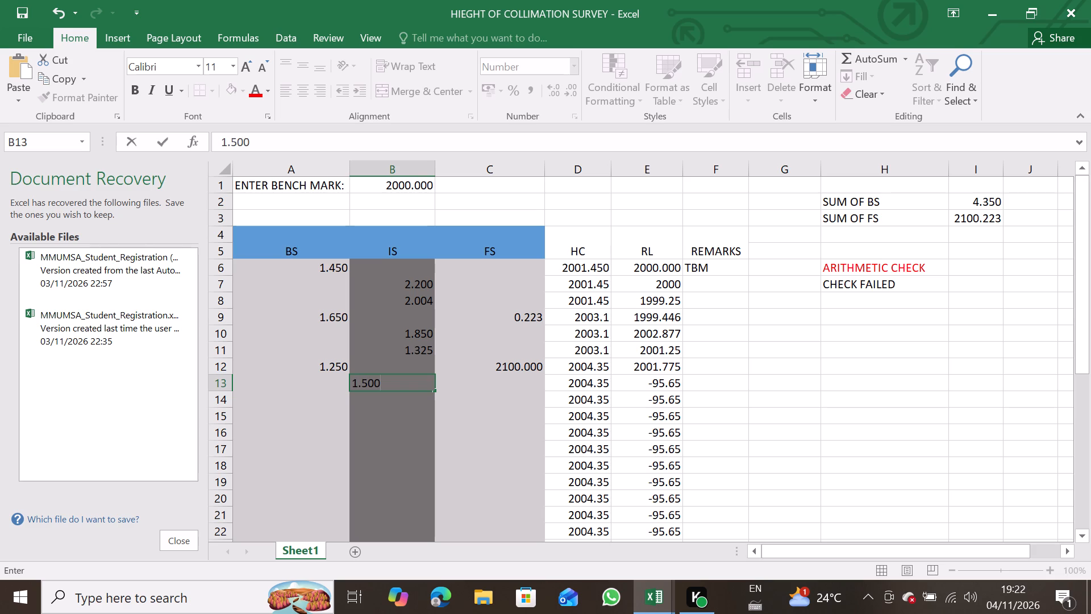
pyautogui.press('Down')
# Enter the closing FS reading of 2.027 in cell C14.
pyautogui.press('Right')
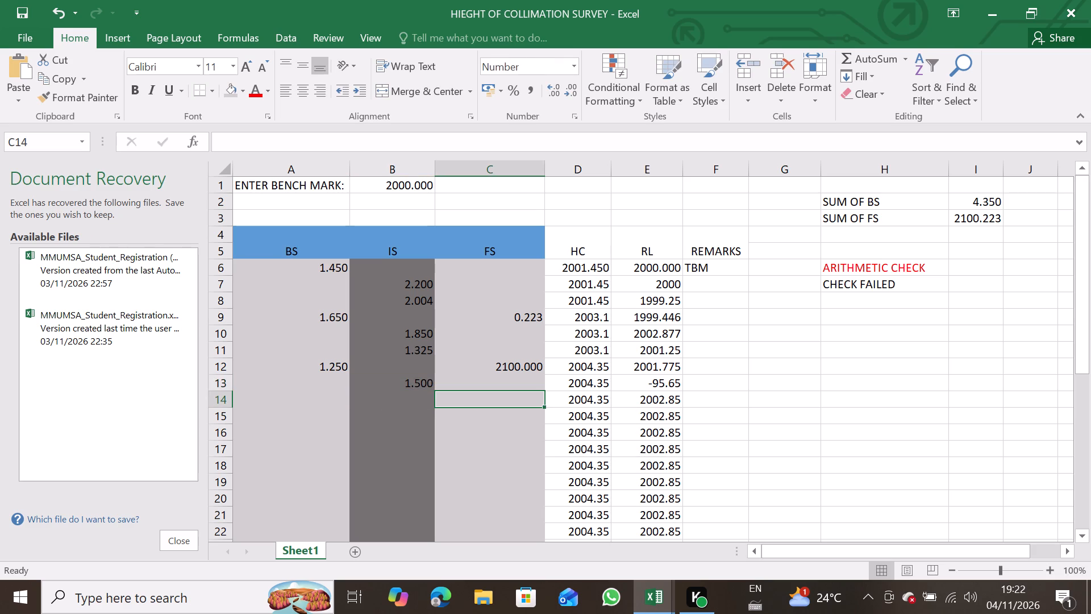
pyautogui.press('2')
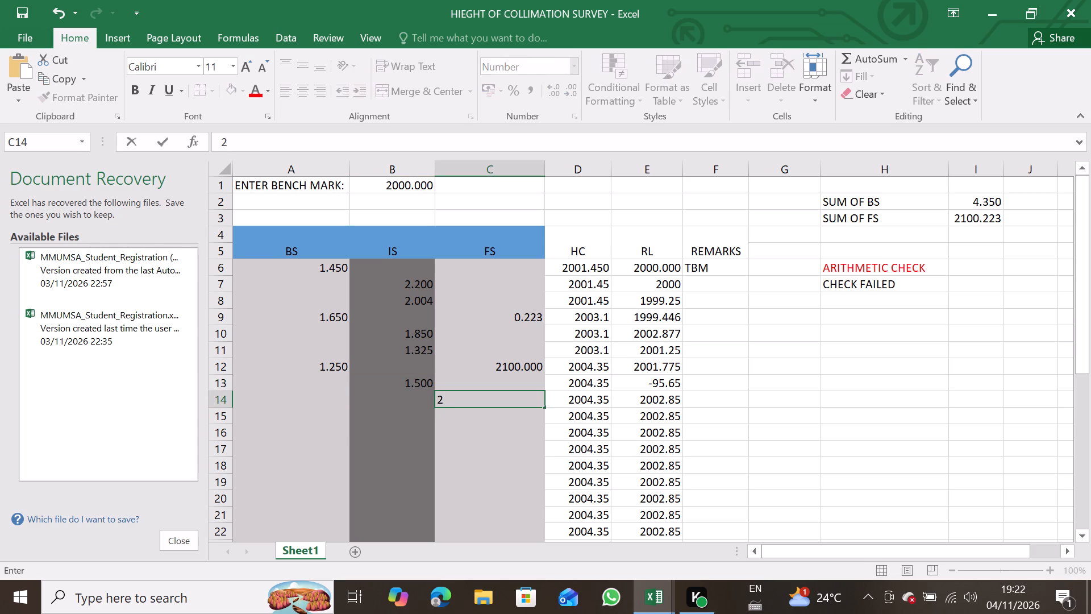
pyautogui.press('.')
pyautogui.press('0')
pyautogui.write('27')
pyautogui.press('Down')
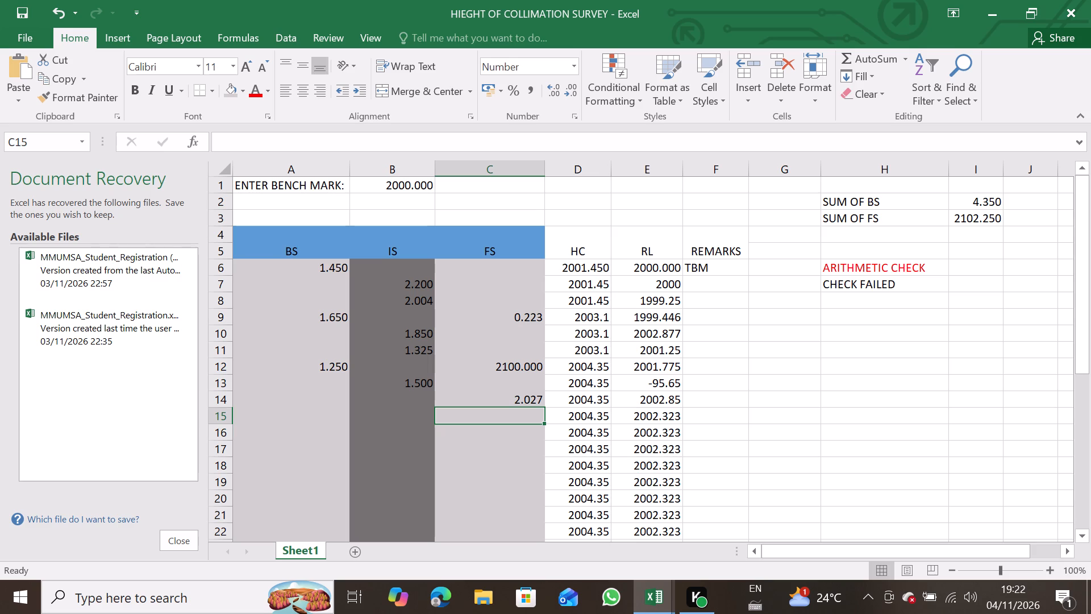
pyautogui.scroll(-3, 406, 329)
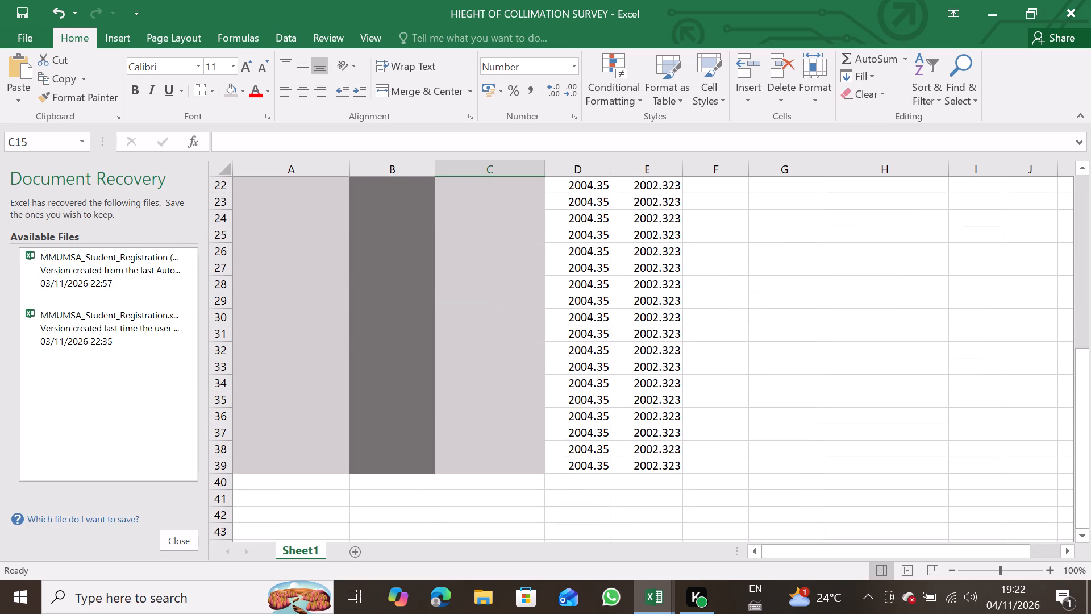
# Correct the FS reading in cell C12 to 2.100.
pyautogui.scroll(4, 406, 329)
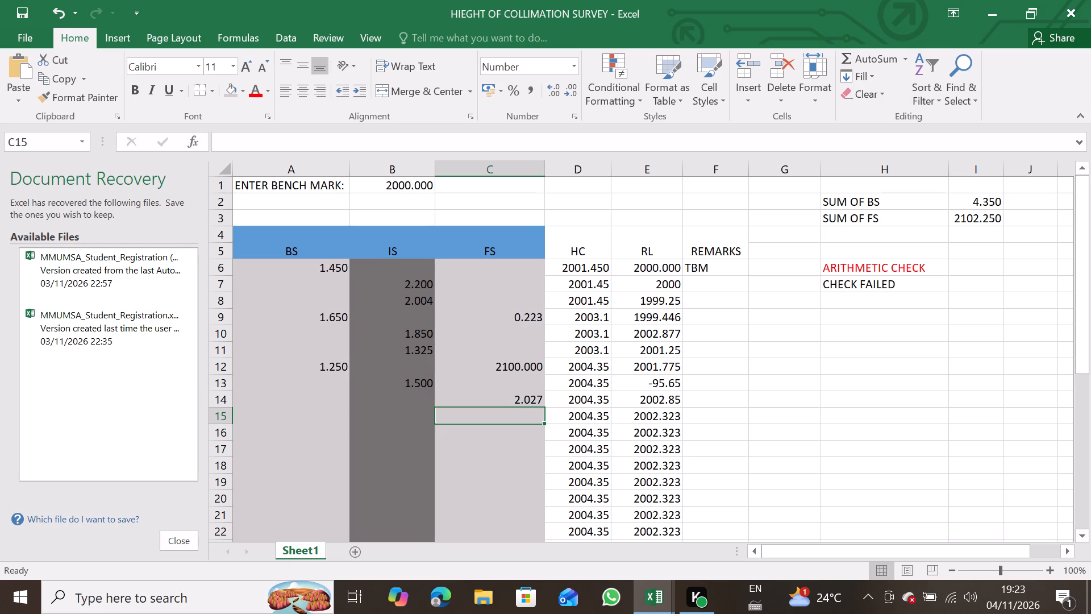
pyautogui.click(531, 374)
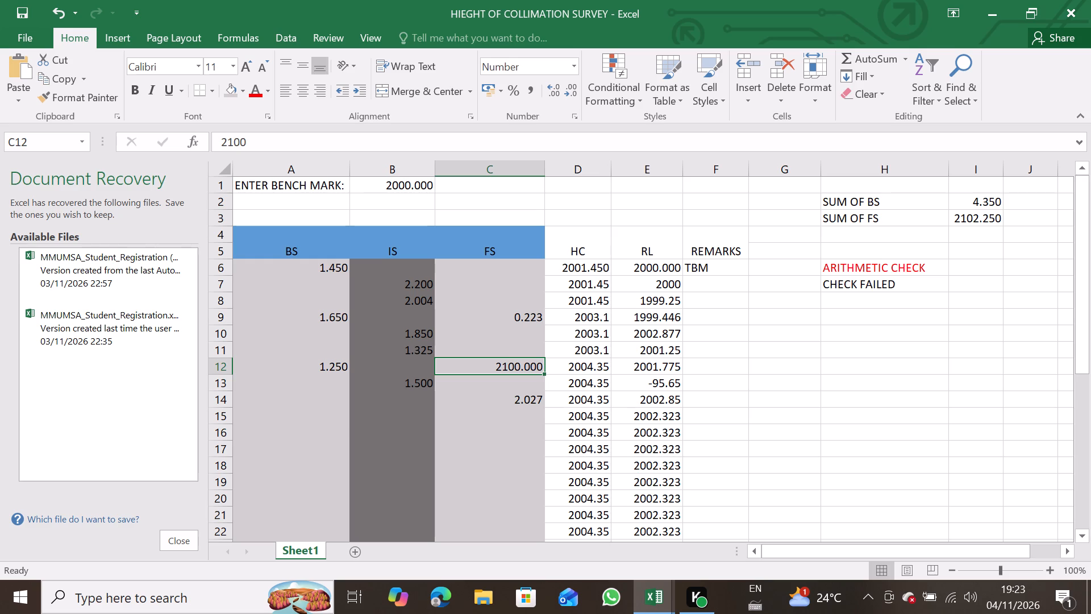
pyautogui.click(511, 368)
pyautogui.doubleClick(511, 368)
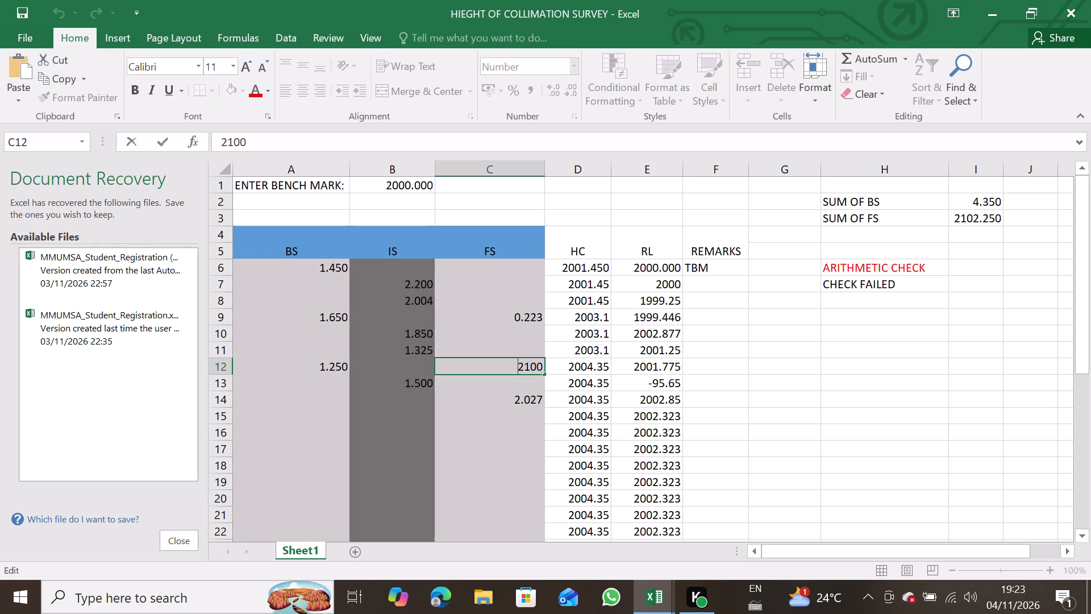
pyautogui.click(523, 366)
pyautogui.press('.')
pyautogui.press('Down')
pyautogui.press('Down')
pyautogui.press('Return')
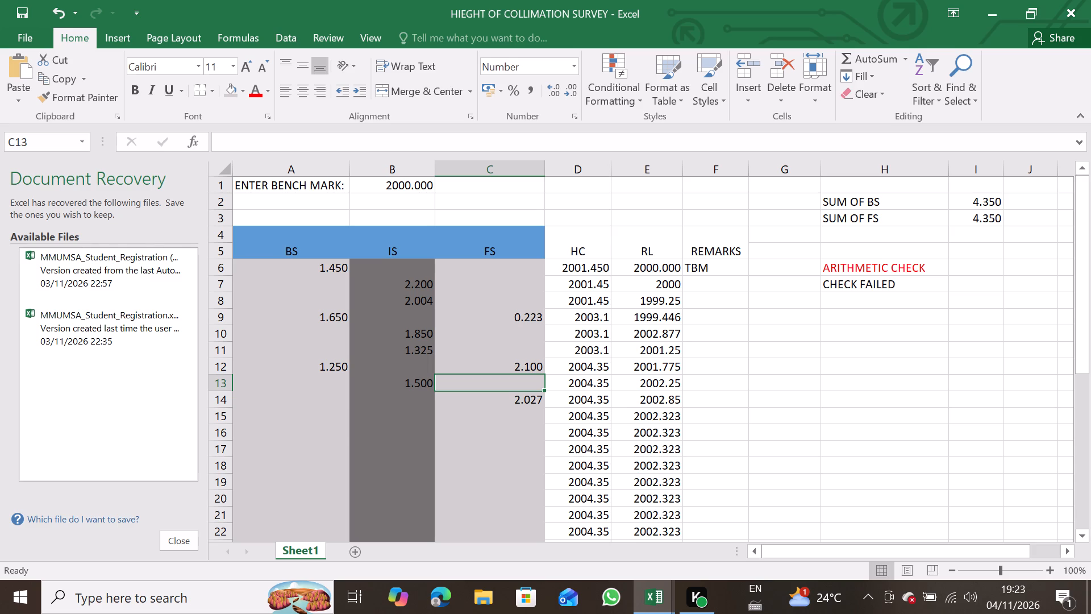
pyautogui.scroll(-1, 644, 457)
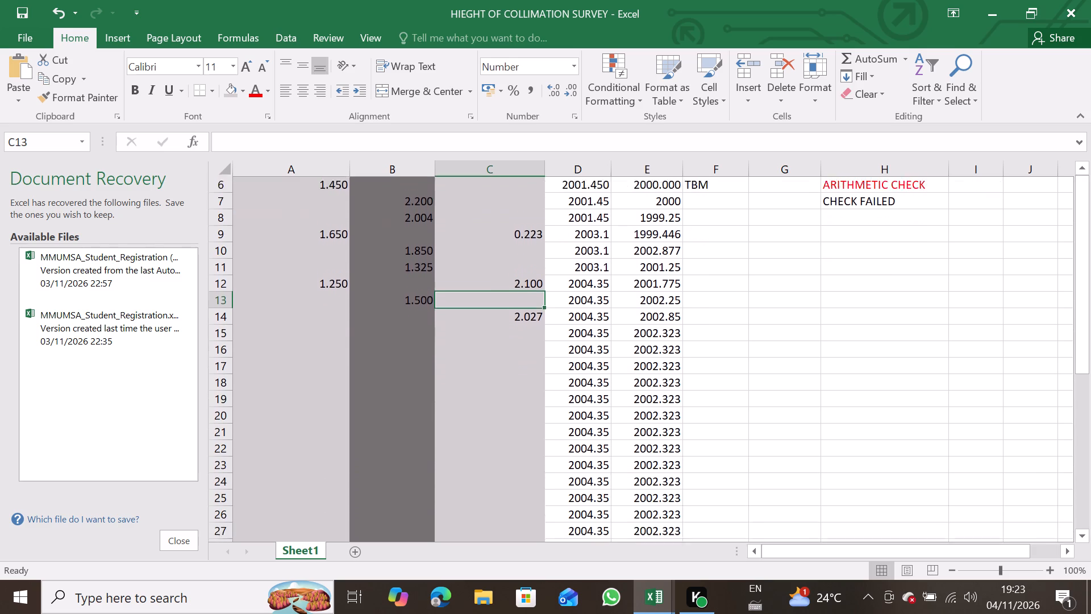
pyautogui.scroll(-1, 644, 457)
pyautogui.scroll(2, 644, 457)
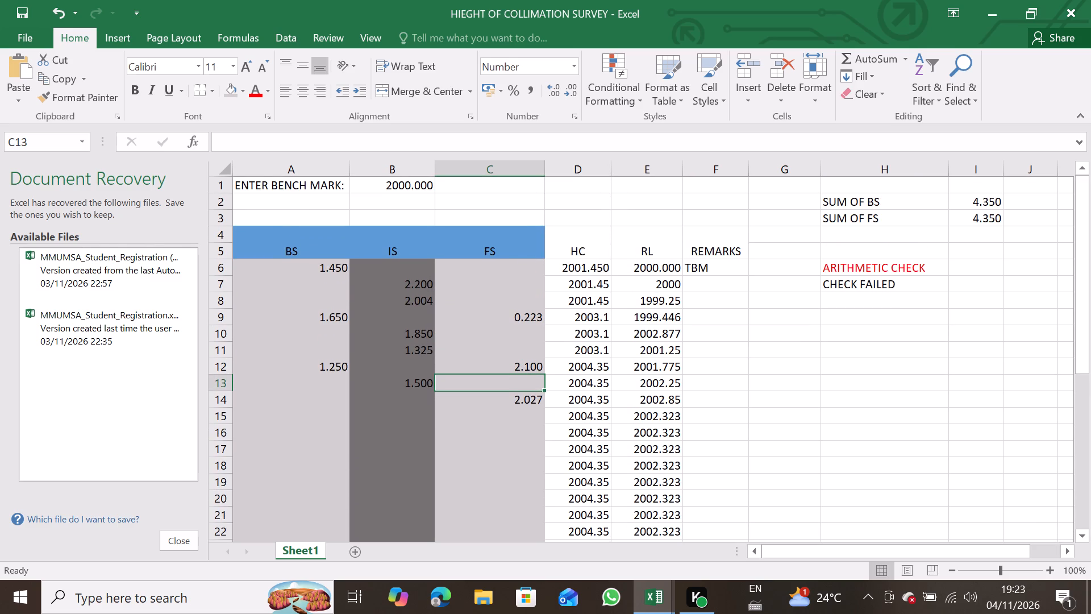
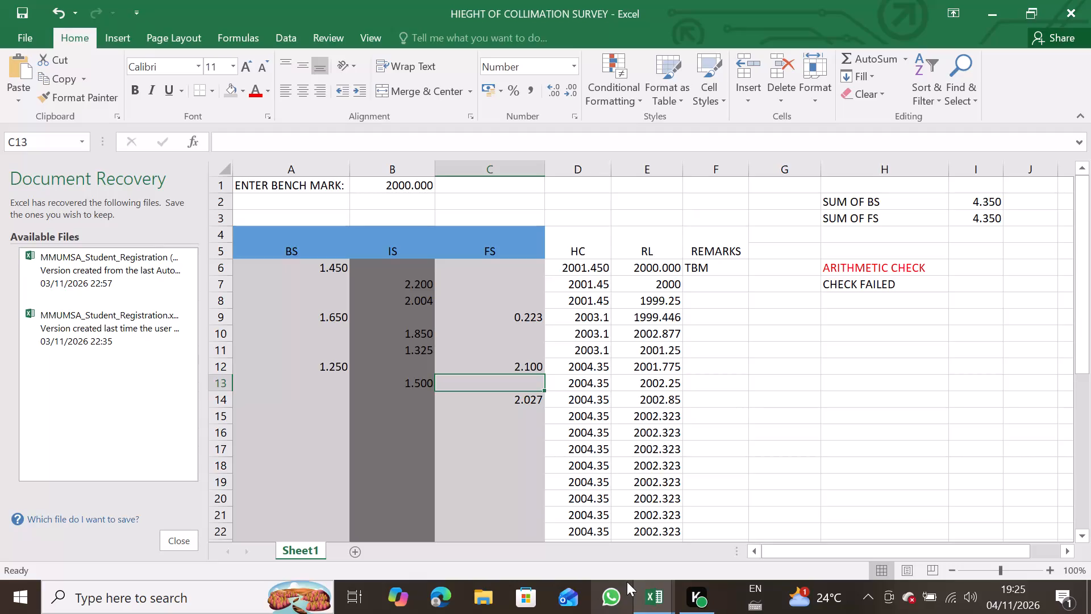
# Review the levelling table from the bench mark row down to row 39, including the HC and RL columns and the arithmetic check.
pyautogui.scroll(1, 627, 582)
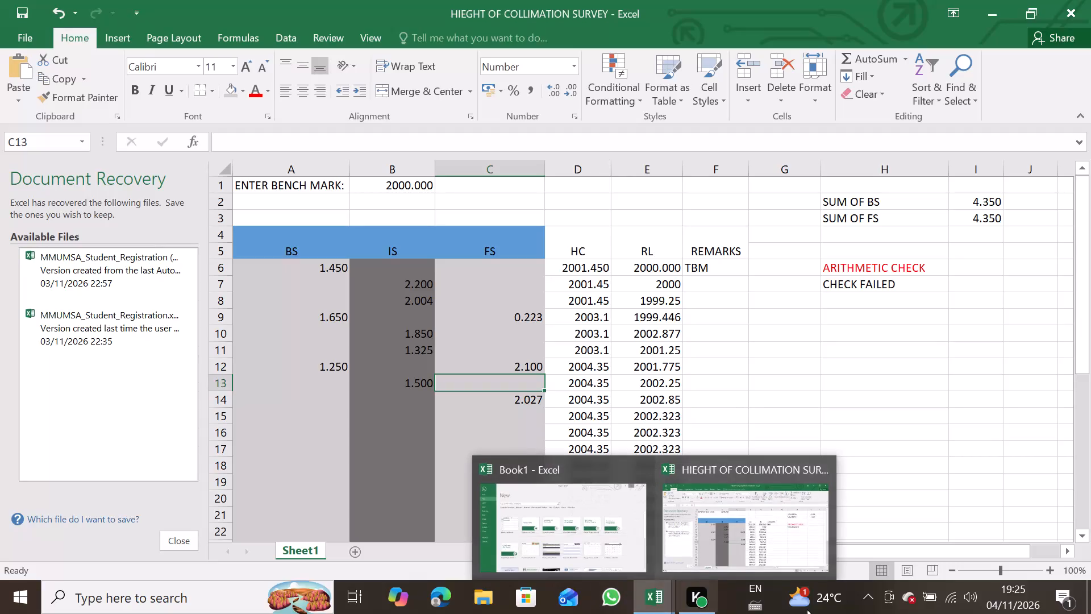
pyautogui.scroll(-3, 749, 392)
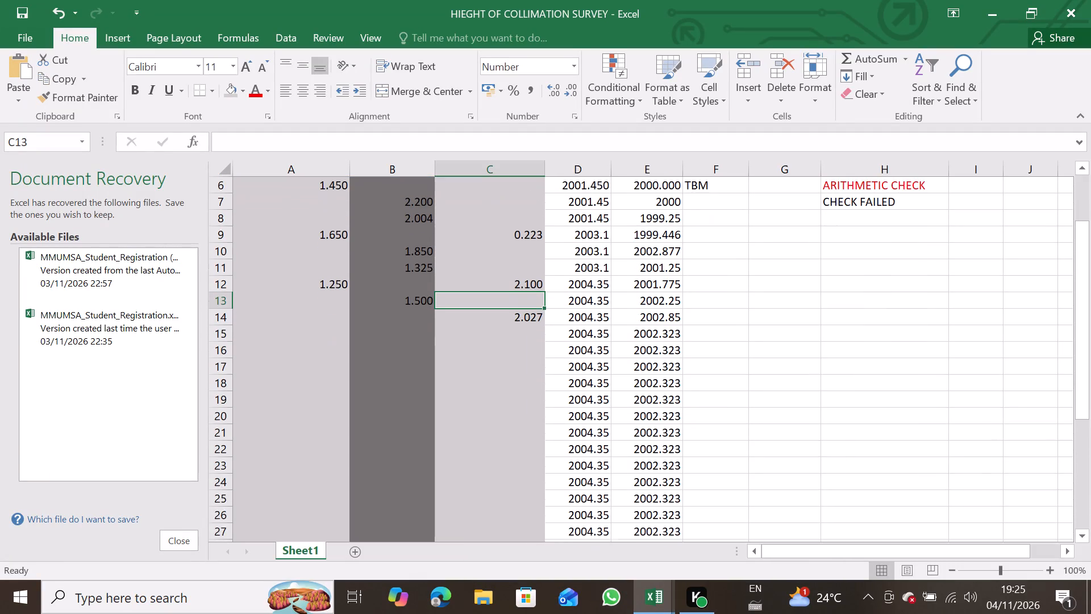
pyautogui.scroll(-3, 749, 392)
pyautogui.scroll(7, 749, 392)
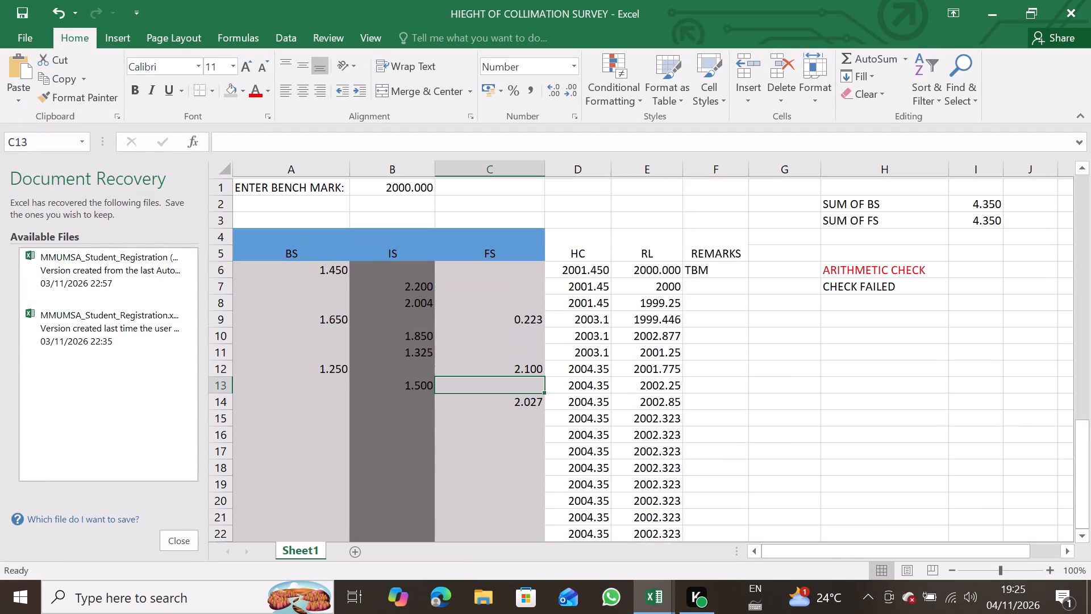
pyautogui.scroll(1, 749, 392)
pyautogui.scroll(-1, 749, 392)
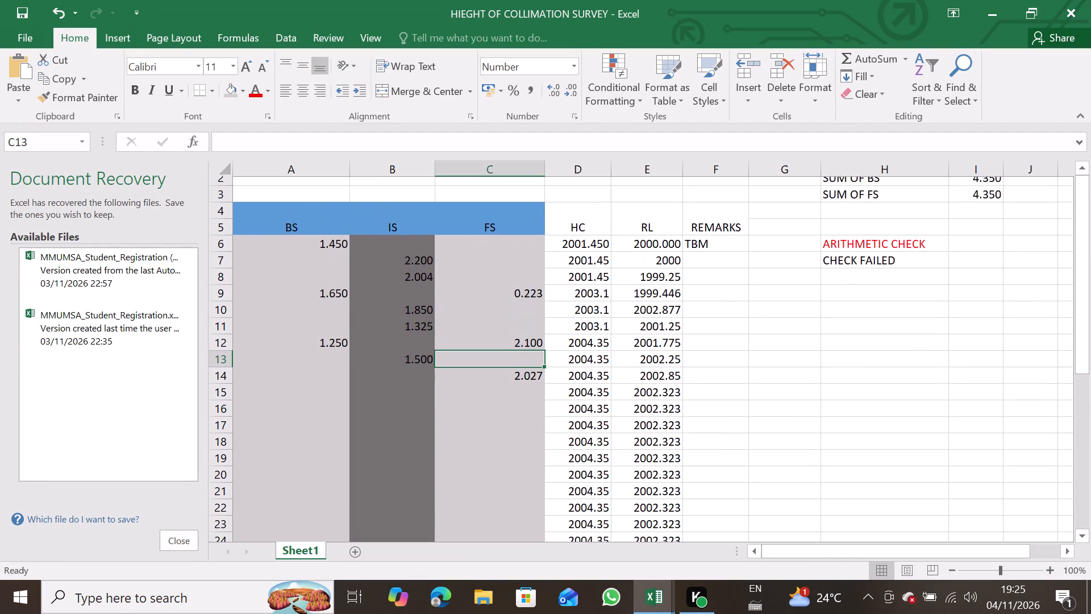
pyautogui.scroll(-4, 749, 392)
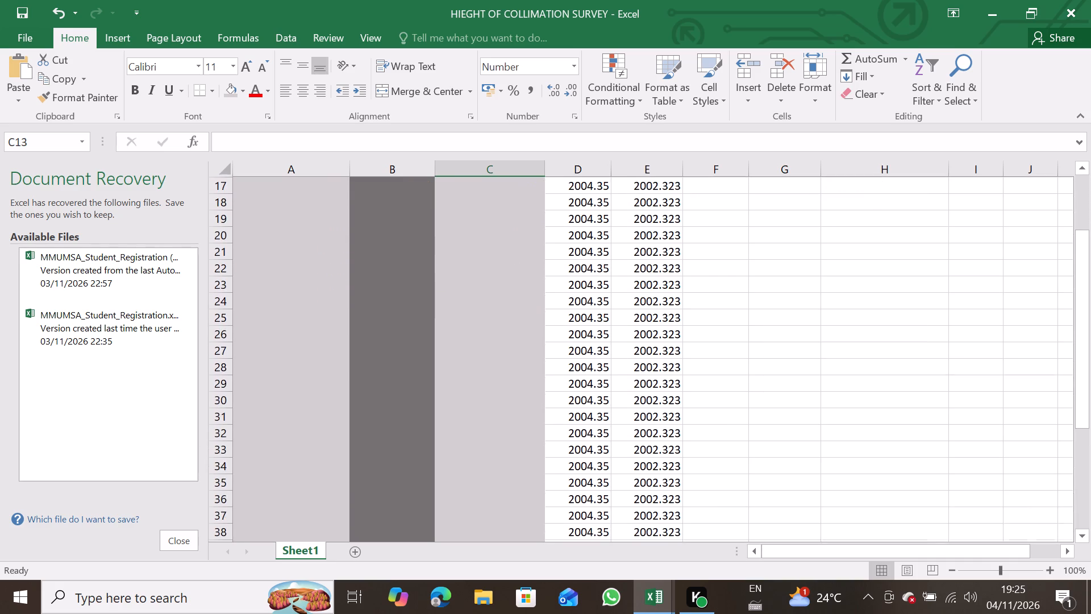
pyautogui.scroll(-1, 749, 392)
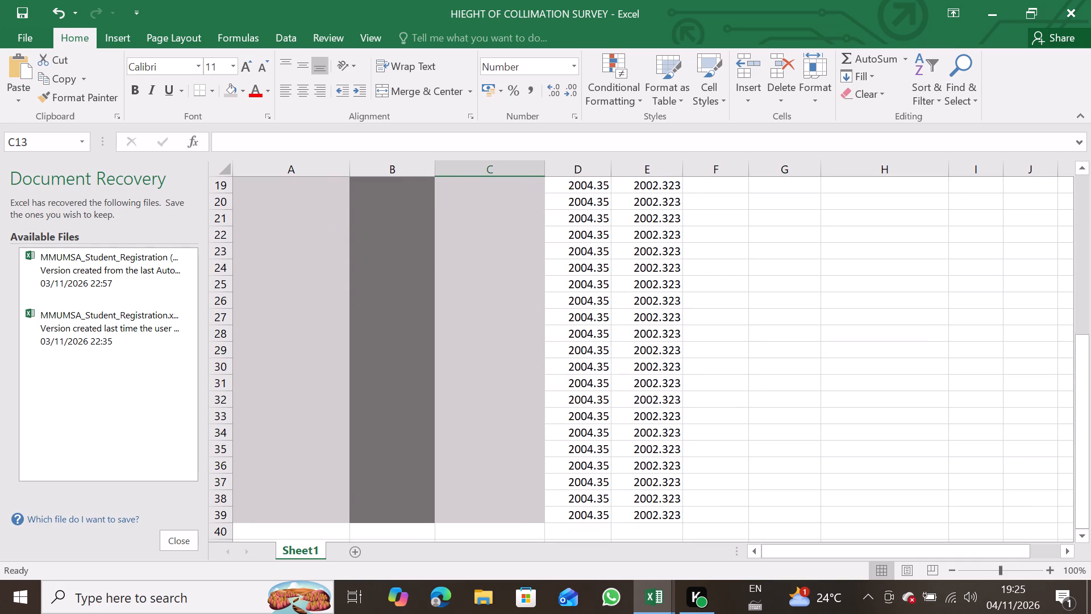
pyautogui.scroll(-2, 749, 392)
pyautogui.scroll(8, 749, 392)
pyautogui.hscroll(1, 749, 392)
pyautogui.scroll(-1, 749, 392)
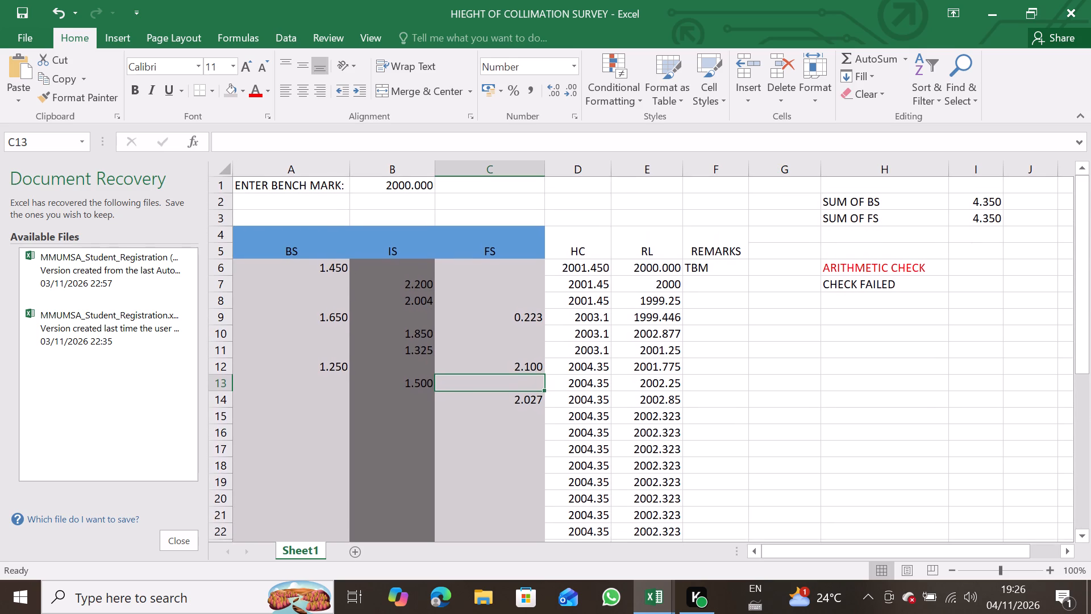
pyautogui.scroll(-1, 749, 392)
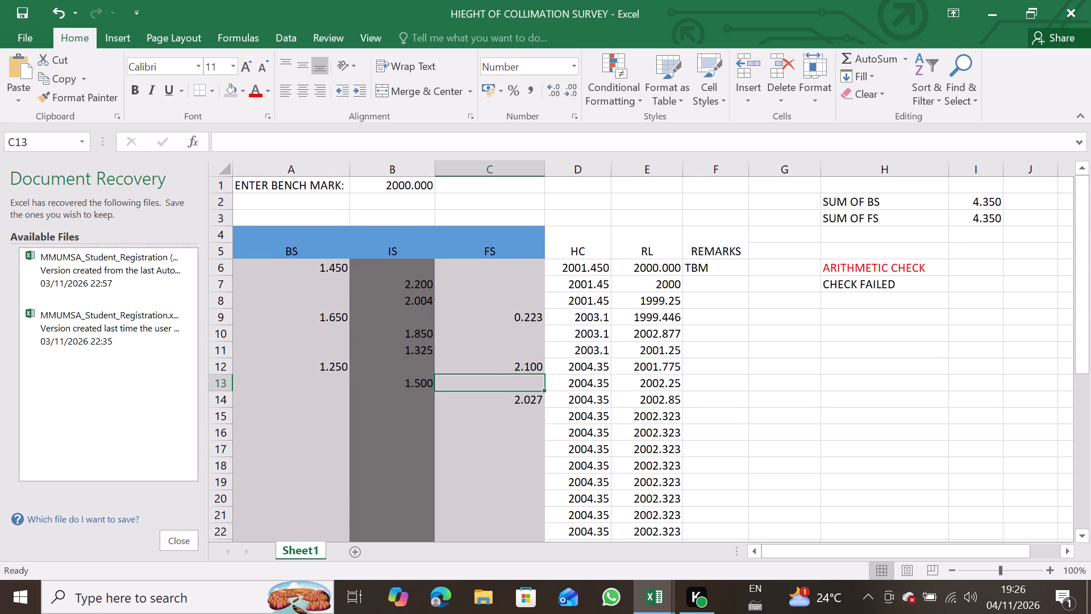
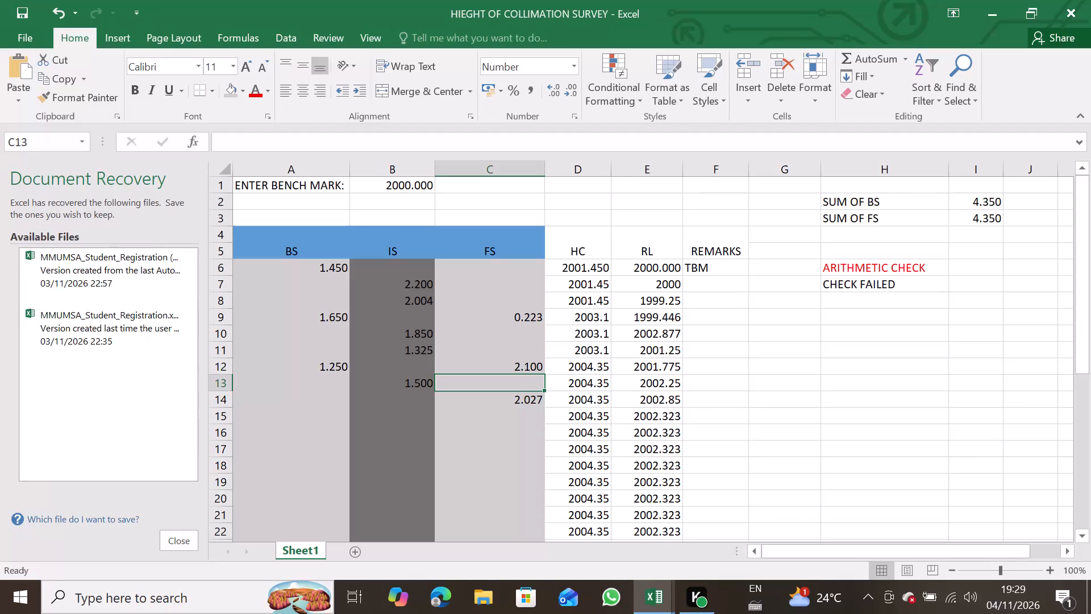
# Change the row 9 HC formula in cell D9 to =IF(A9<>"",A9+D6,D8).
pyautogui.click(596, 318)
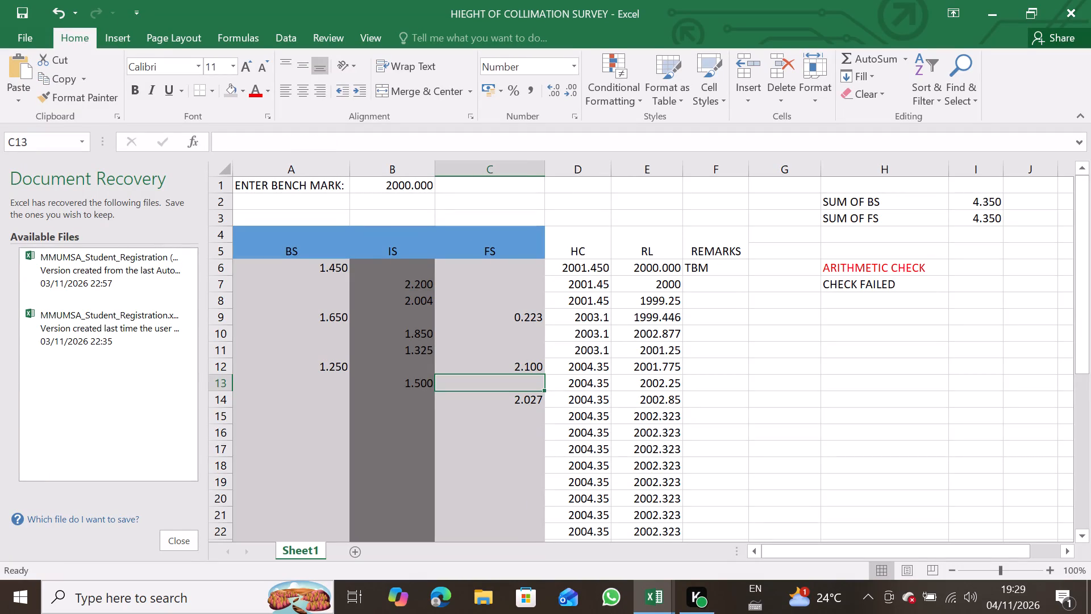
pyautogui.click(627, 320)
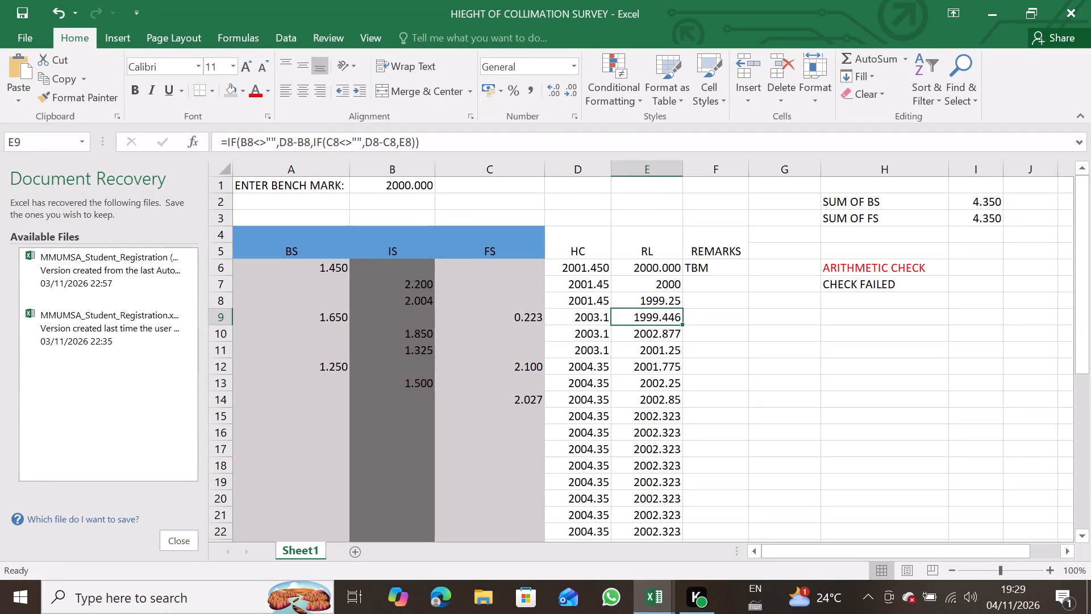
pyautogui.doubleClick(595, 320)
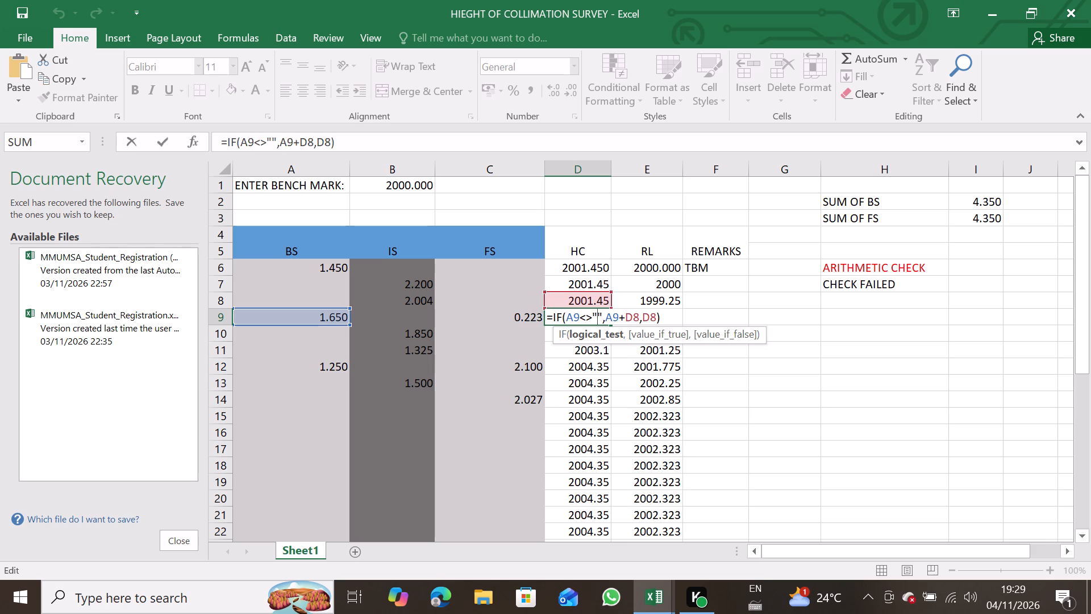
pyautogui.click(818, 353)
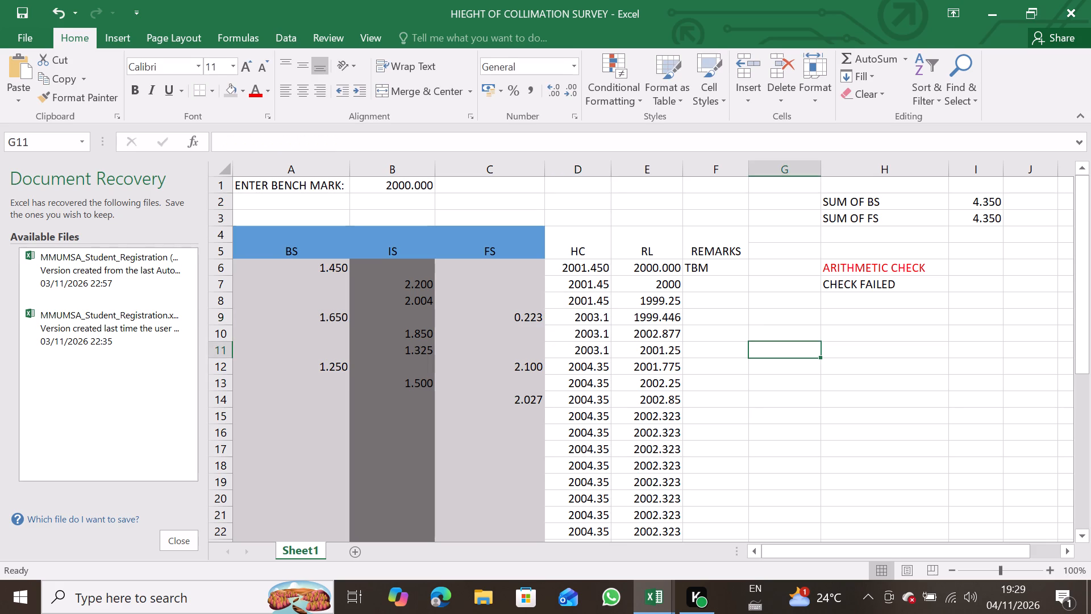
pyautogui.doubleClick(603, 318)
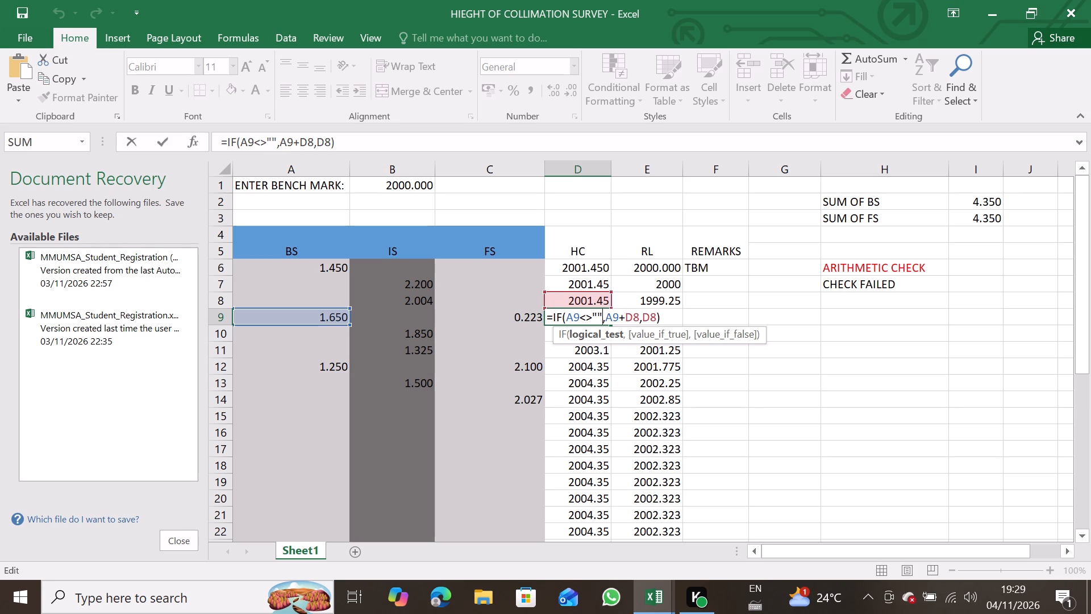
pyautogui.click(637, 318)
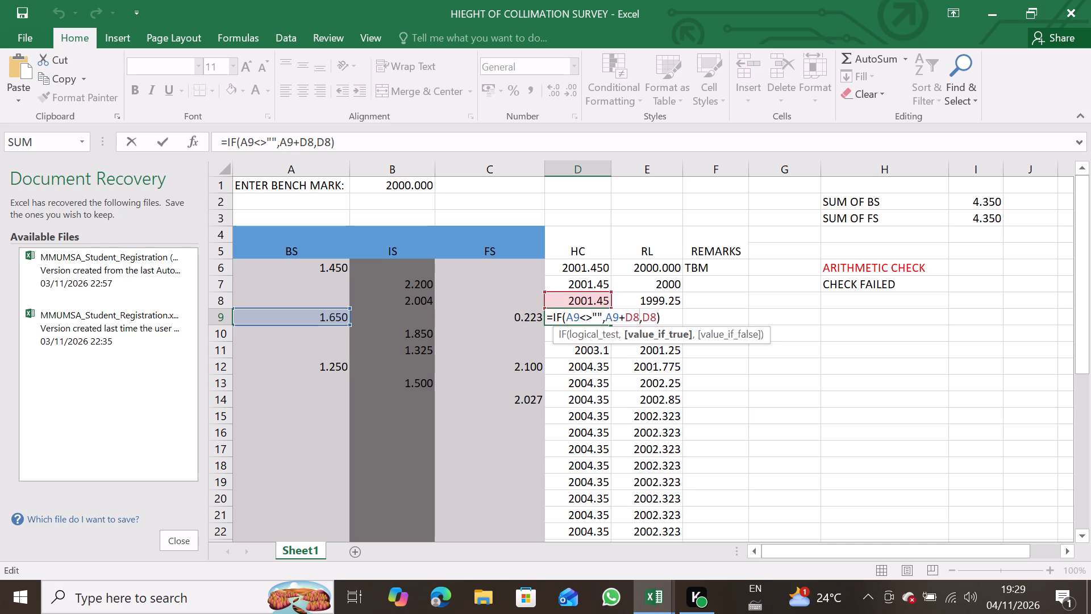
pyautogui.press('BackSpace')
pyautogui.press('BackSpace')
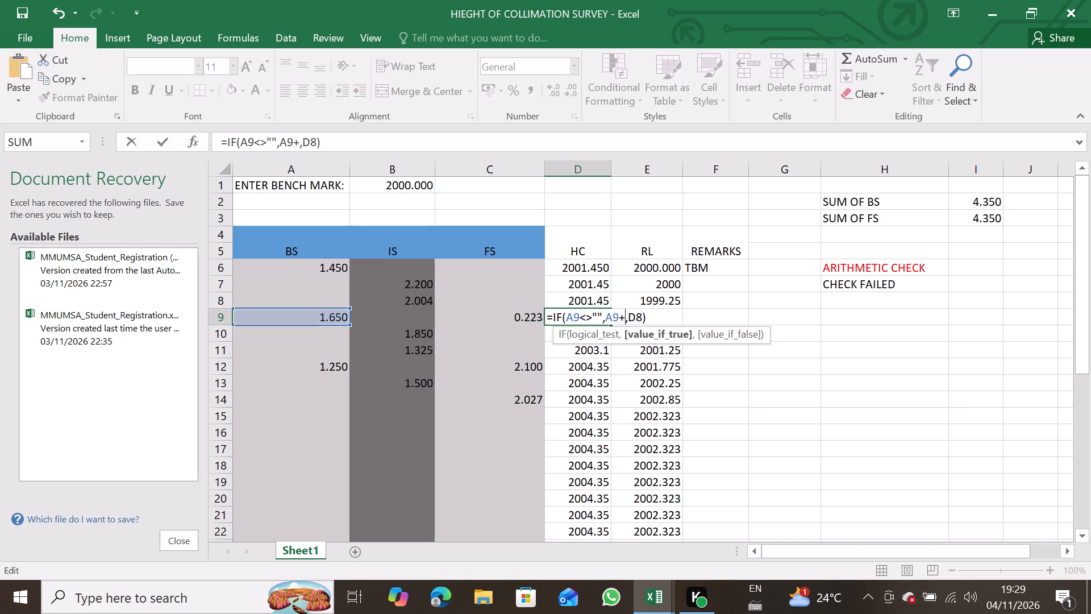
pyautogui.press('d')
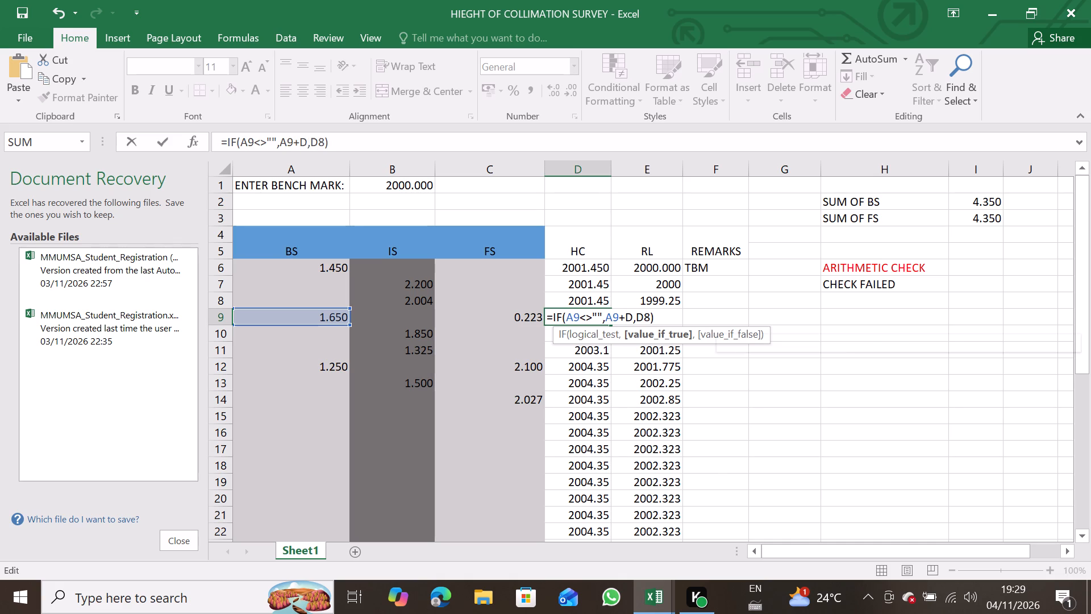
pyautogui.press('6')
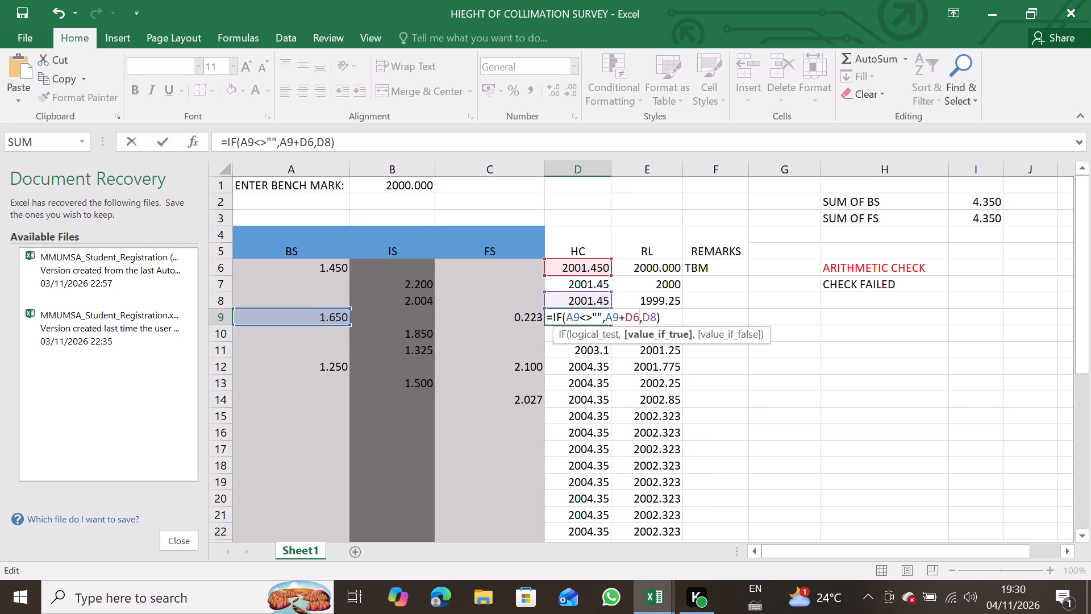
pyautogui.press('Return')
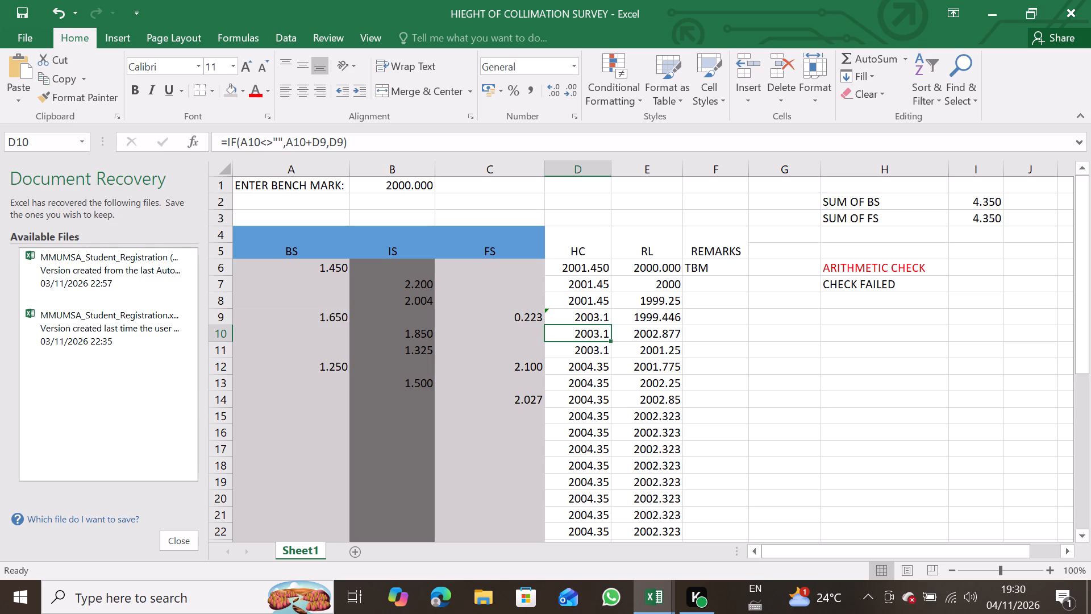
# Reopen the HC formula in cell D9 for editing.
pyautogui.doubleClick(602, 318)
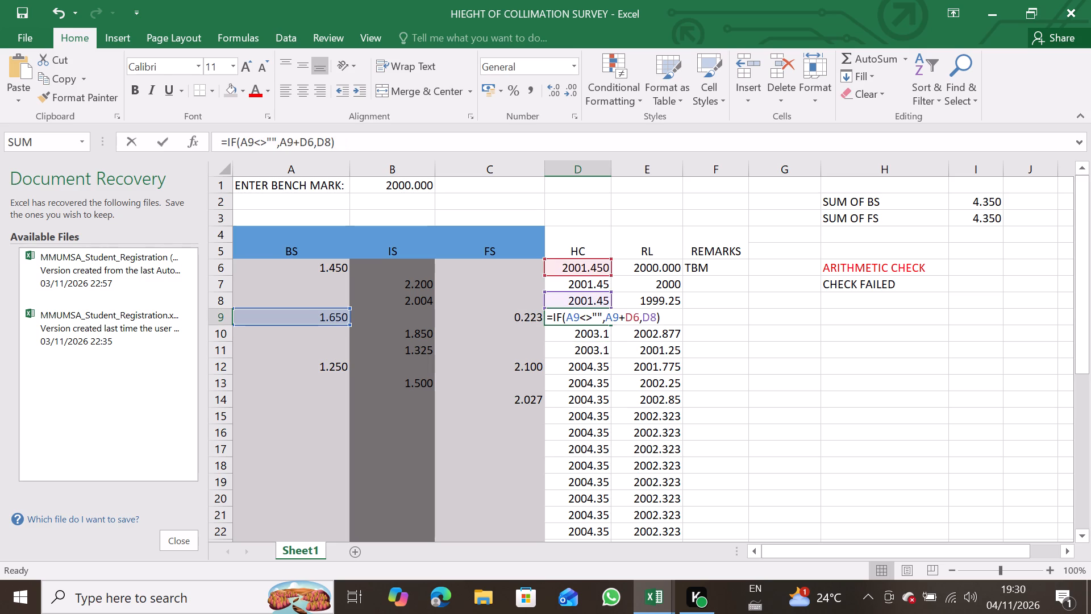
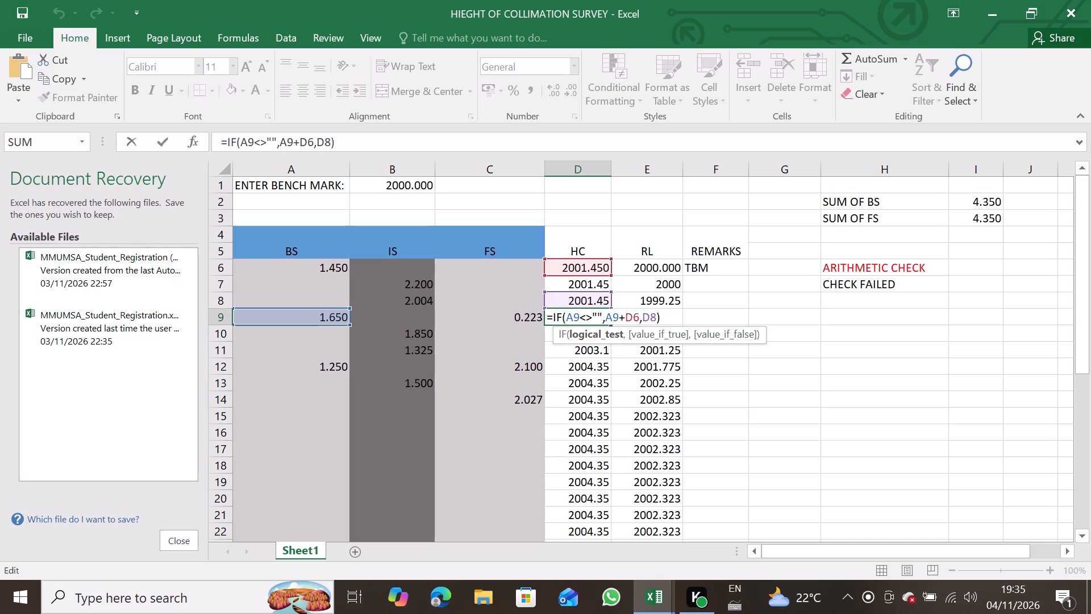
# Change the HC formula in cell D9 to =IF(A9<>"",A9+E9,D8), adding the backsight to the same row's RL.
pyautogui.click(638, 317)
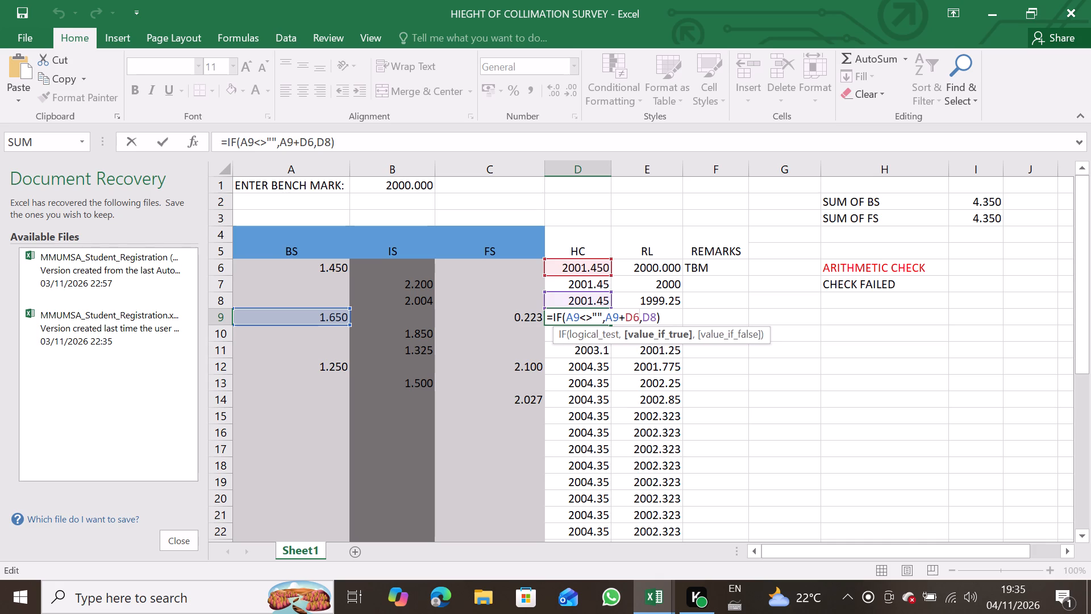
pyautogui.press('BackSpace')
pyautogui.press('BackSpace')
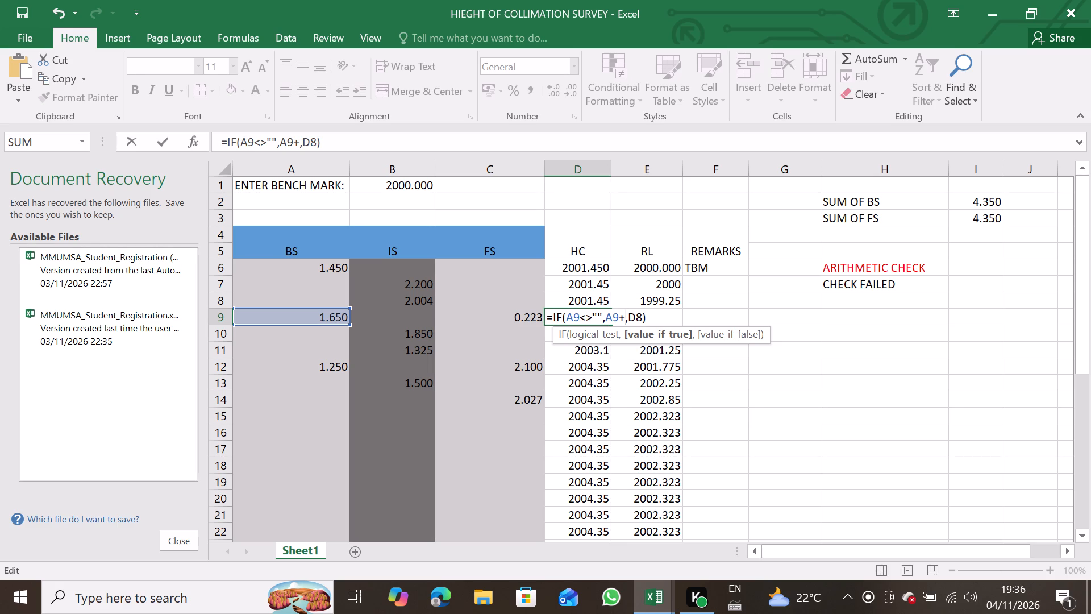
pyautogui.press('e')
pyautogui.press('9')
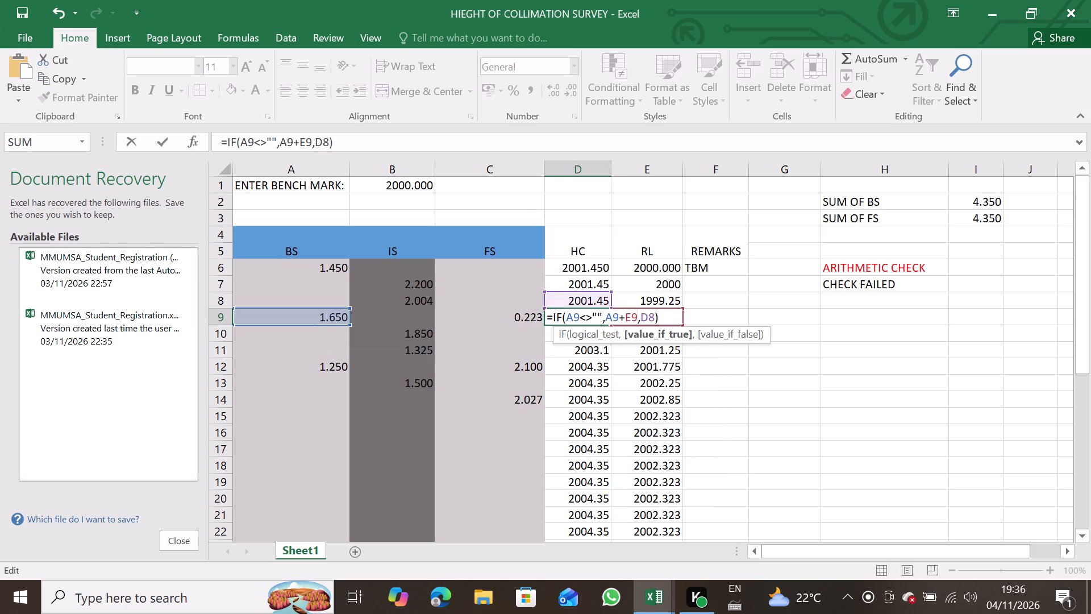
pyautogui.press('Return')
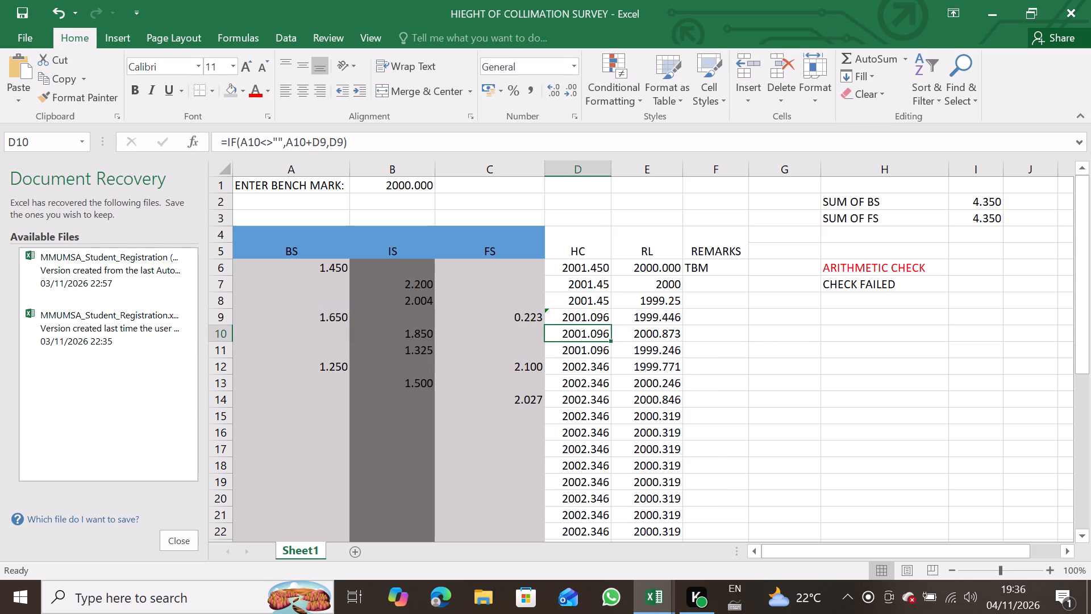
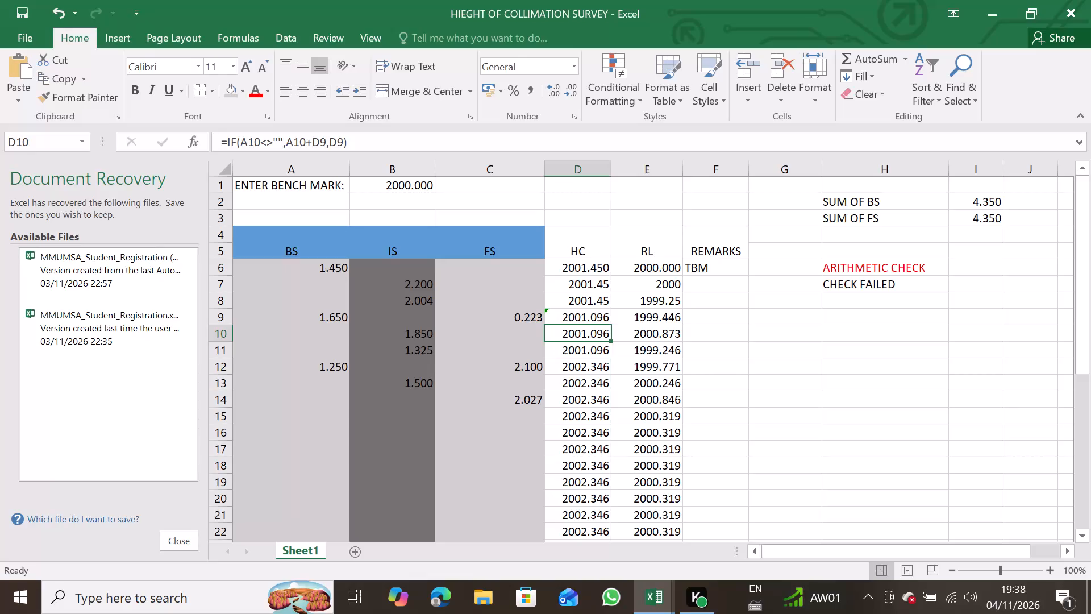
# Open the RL formula in cell E7 to examine its cell references, leaving it without edits.
pyautogui.doubleClick(674, 289)
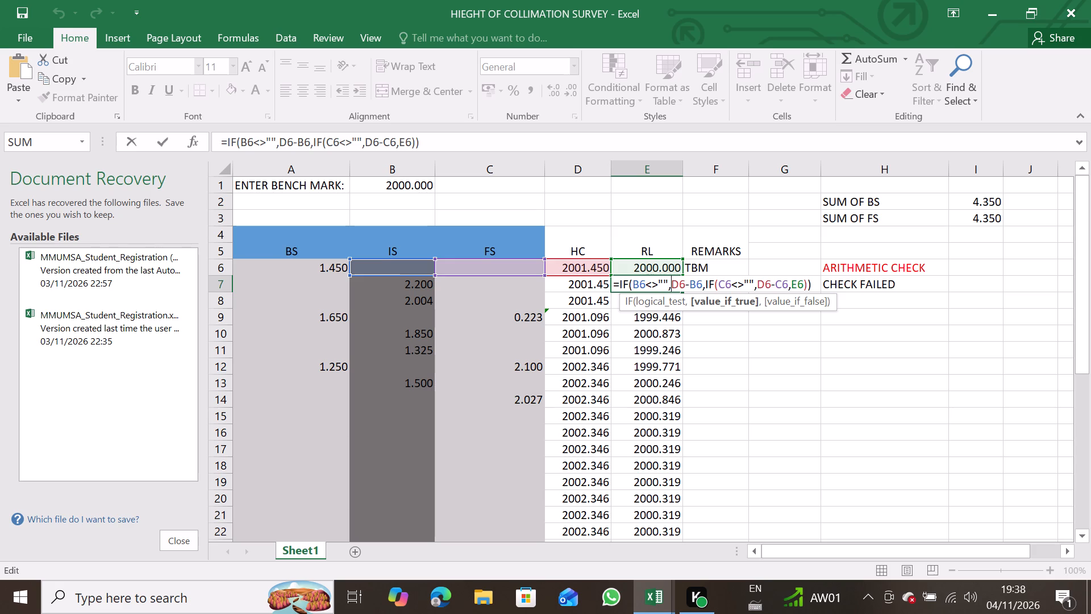
pyautogui.click(877, 373)
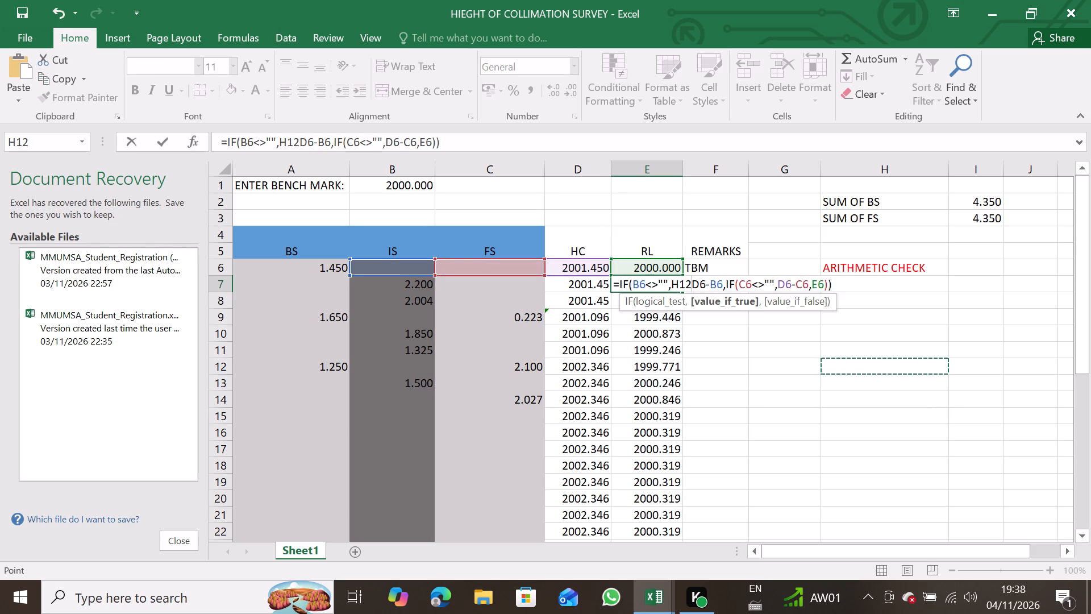
pyautogui.press('Escape')
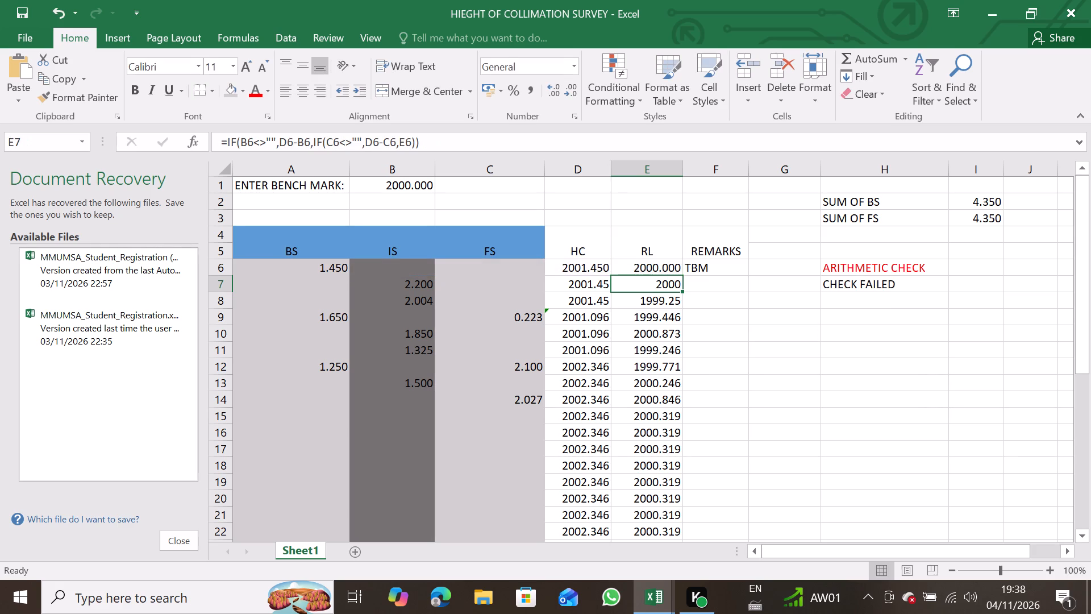
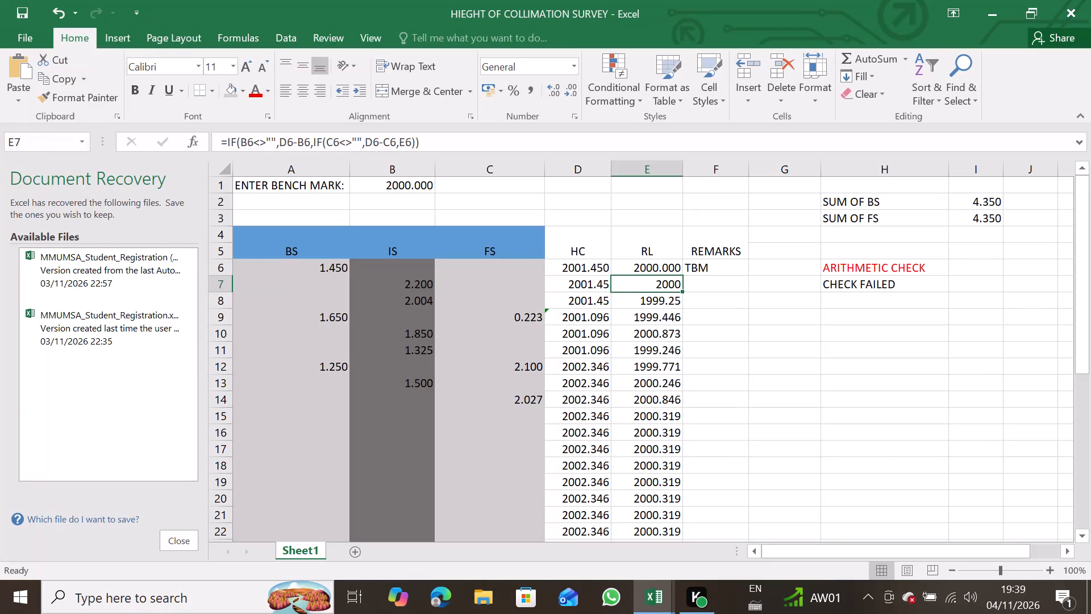
# Open the RL formula in cell E7 for editing, showing the cells it references.
pyautogui.click(656, 281)
pyautogui.doubleClick(656, 281)
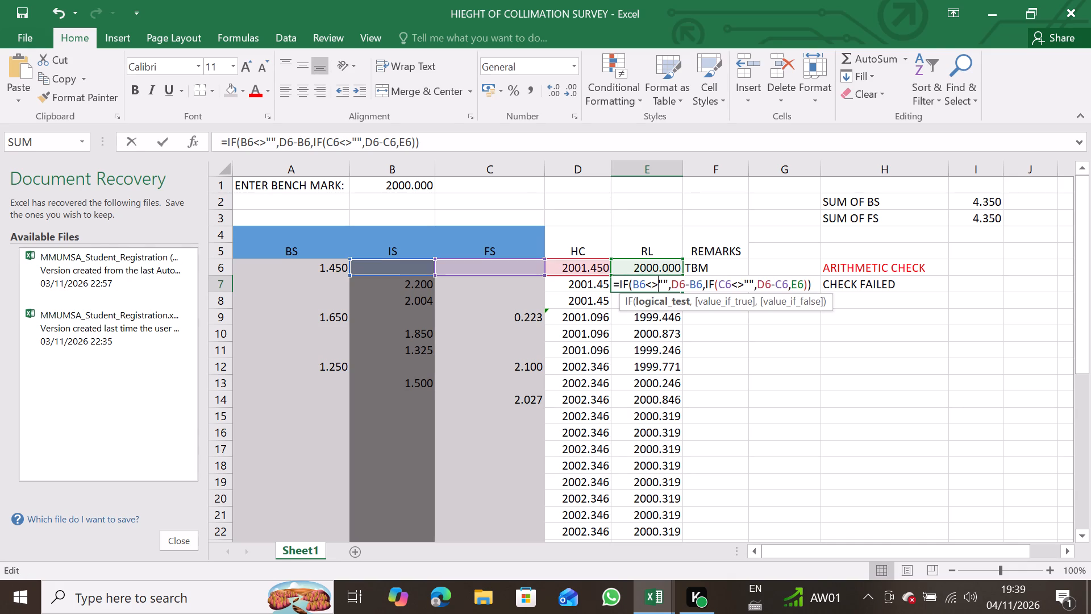
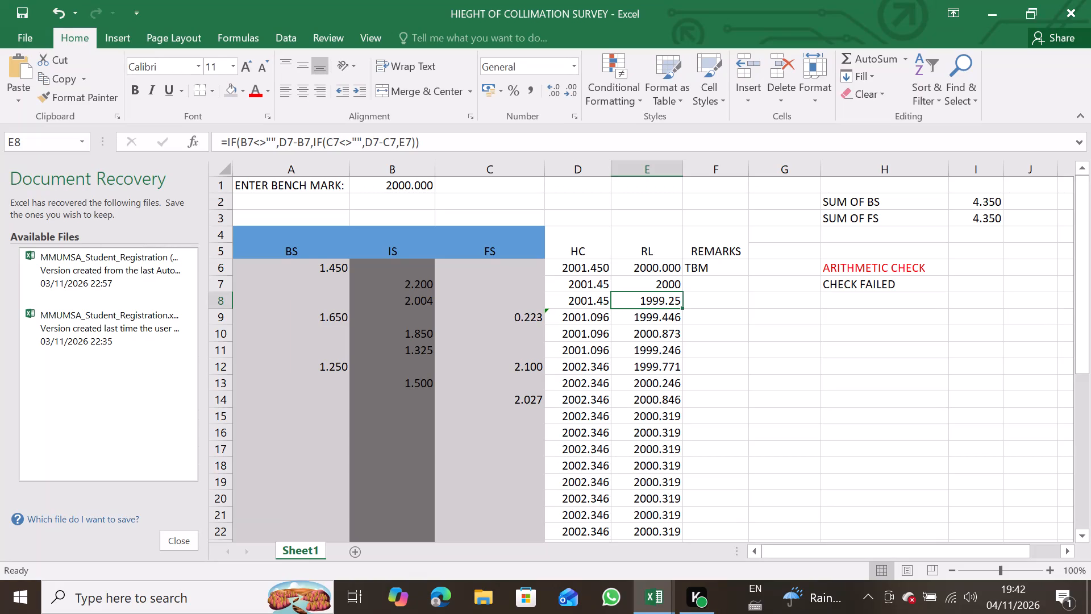
# Replace the nested IF formula in RL cell E7 with =D6-B7.
pyautogui.doubleClick(676, 289)
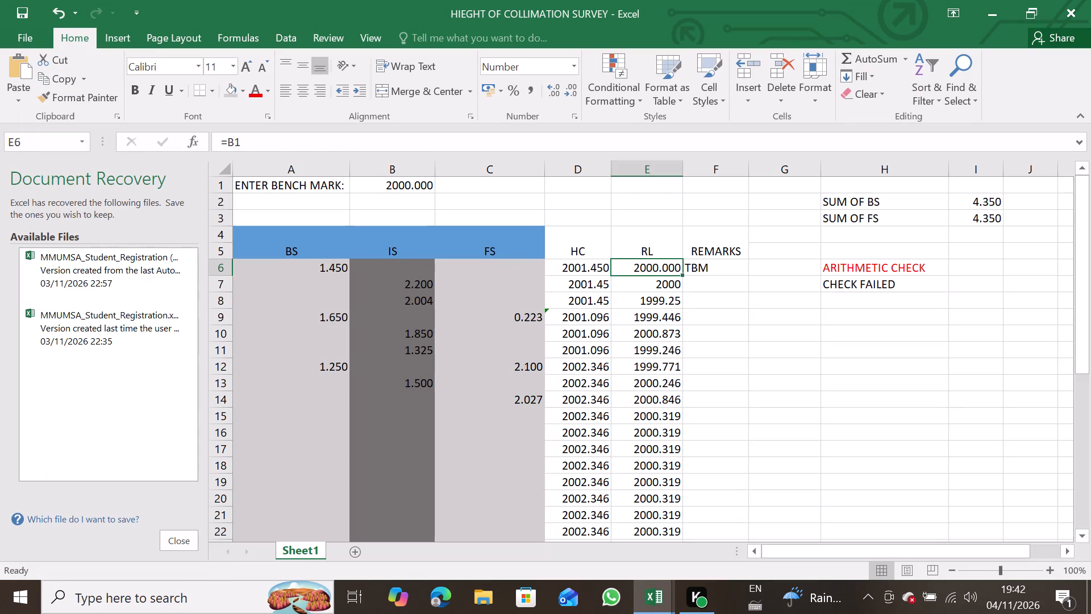
pyautogui.doubleClick(676, 289)
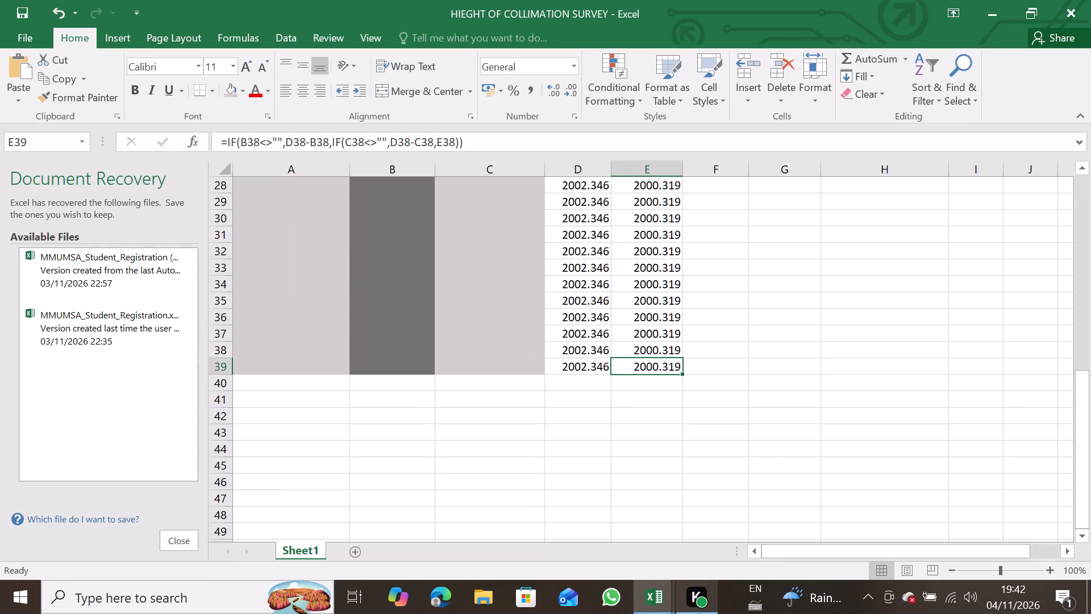
pyautogui.scroll(5, 776, 371)
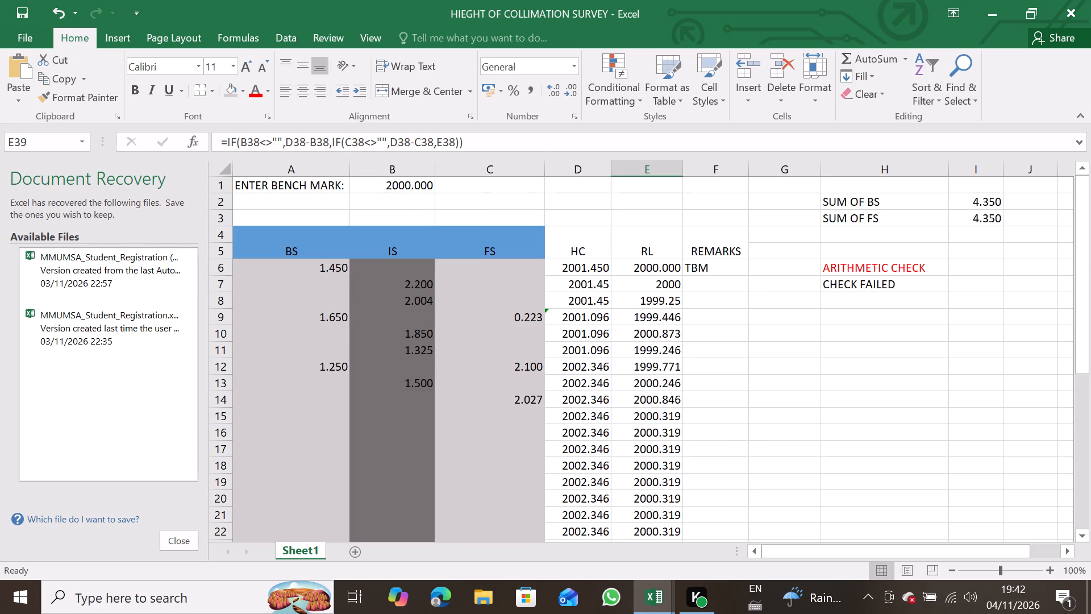
pyautogui.doubleClick(672, 287)
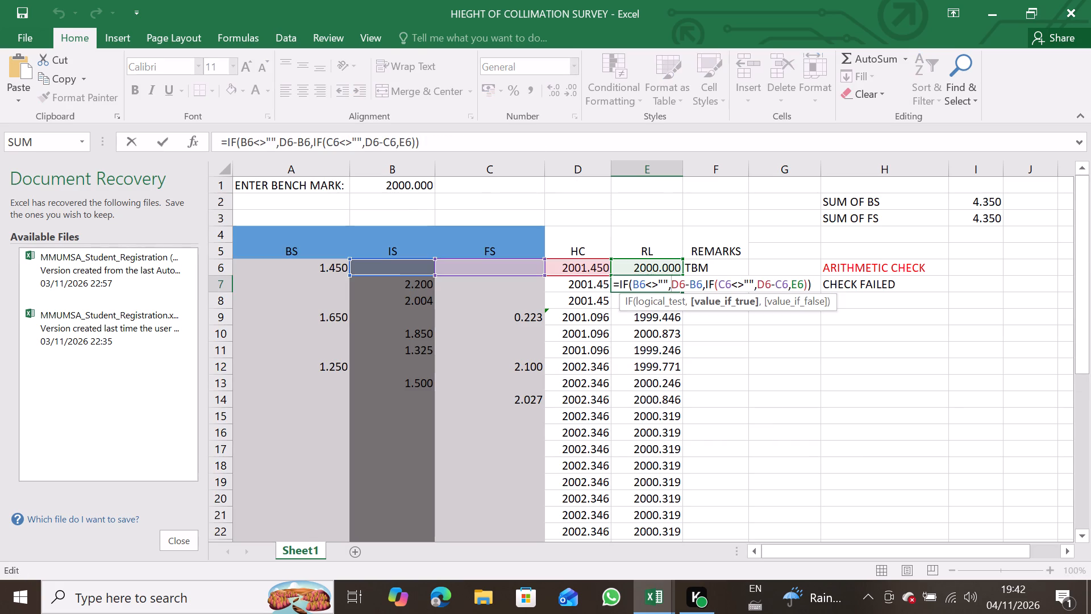
pyautogui.press('Delete')
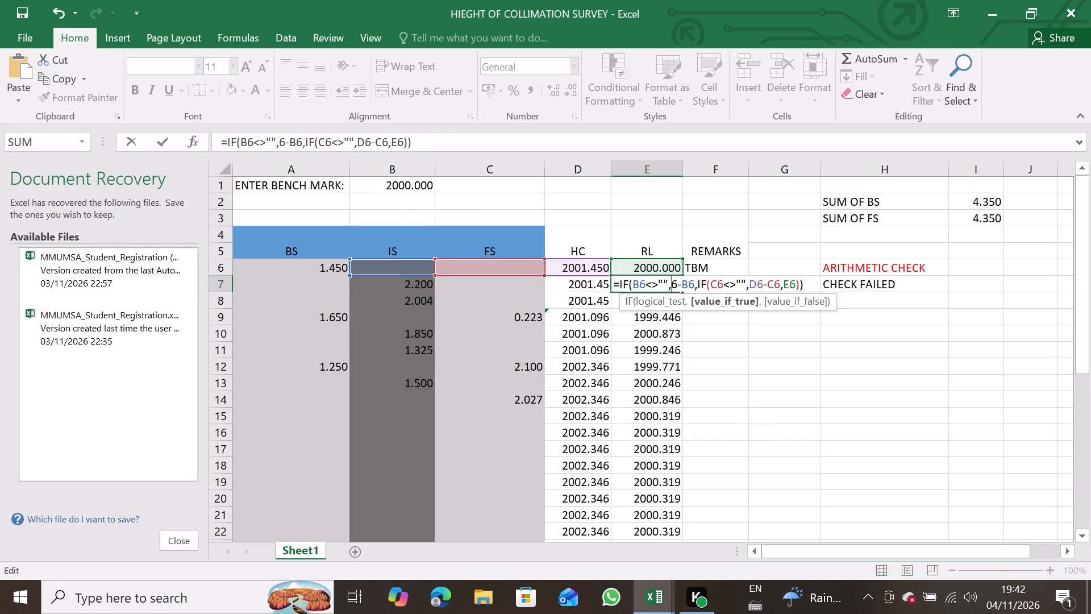
pyautogui.press('BackSpace')
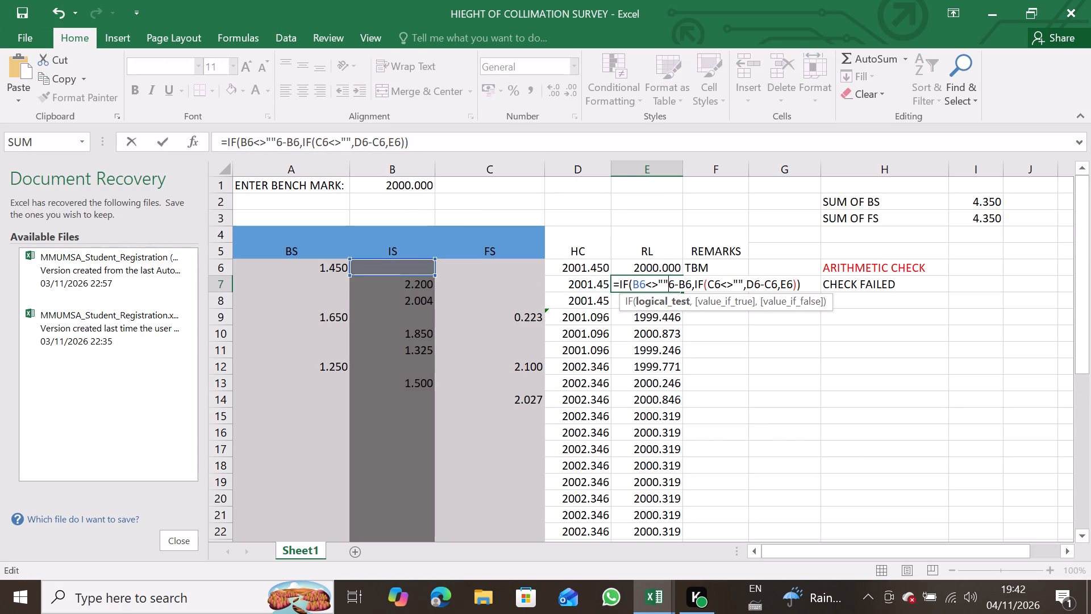
pyautogui.click(805, 288)
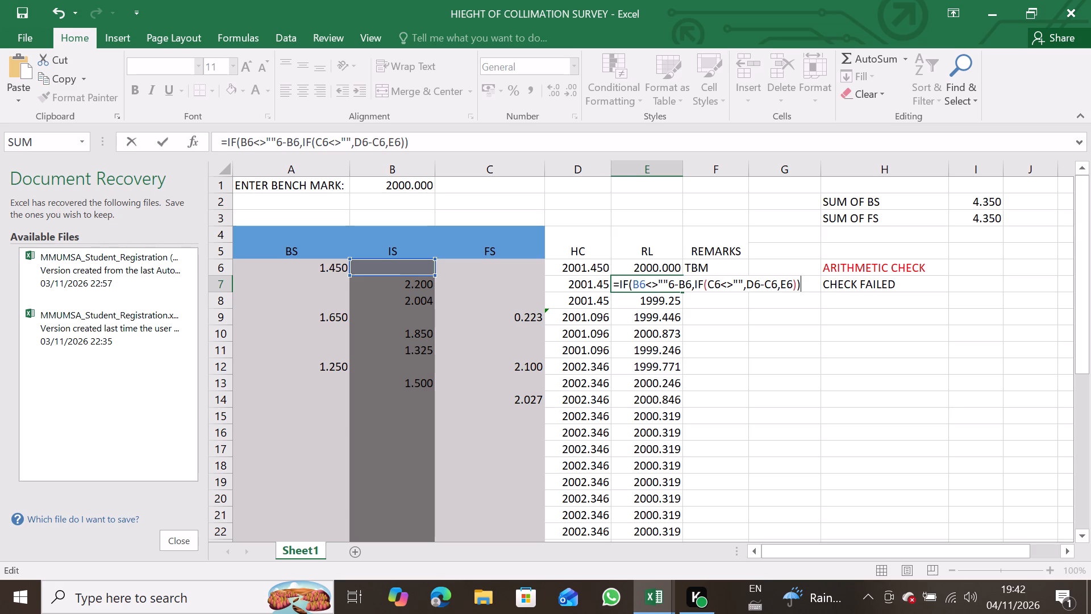
pyautogui.press('BackSpace')
pyautogui.press('BackSpace')
pyautogui.press('BackSpace')
pyautogui.press('BackSpace')
pyautogui.press('BackSpace')
pyautogui.press('BackSpace')
pyautogui.press('BackSpace')
pyautogui.press('BackSpace')
pyautogui.press('BackSpace')
pyautogui.press('BackSpace')
pyautogui.press('BackSpace')
pyautogui.press('BackSpace')
pyautogui.press('BackSpace')
pyautogui.press('BackSpace')
pyautogui.press('BackSpace')
pyautogui.press('BackSpace')
pyautogui.press('BackSpace')
pyautogui.press('BackSpace')
pyautogui.press('BackSpace')
pyautogui.press('BackSpace')
pyautogui.press('BackSpace')
pyautogui.press('BackSpace')
pyautogui.press('BackSpace')
pyautogui.press('BackSpace')
pyautogui.press('BackSpace')
pyautogui.press('BackSpace')
pyautogui.press('BackSpace')
pyautogui.press('BackSpace')
pyautogui.press('BackSpace')
pyautogui.press('BackSpace')
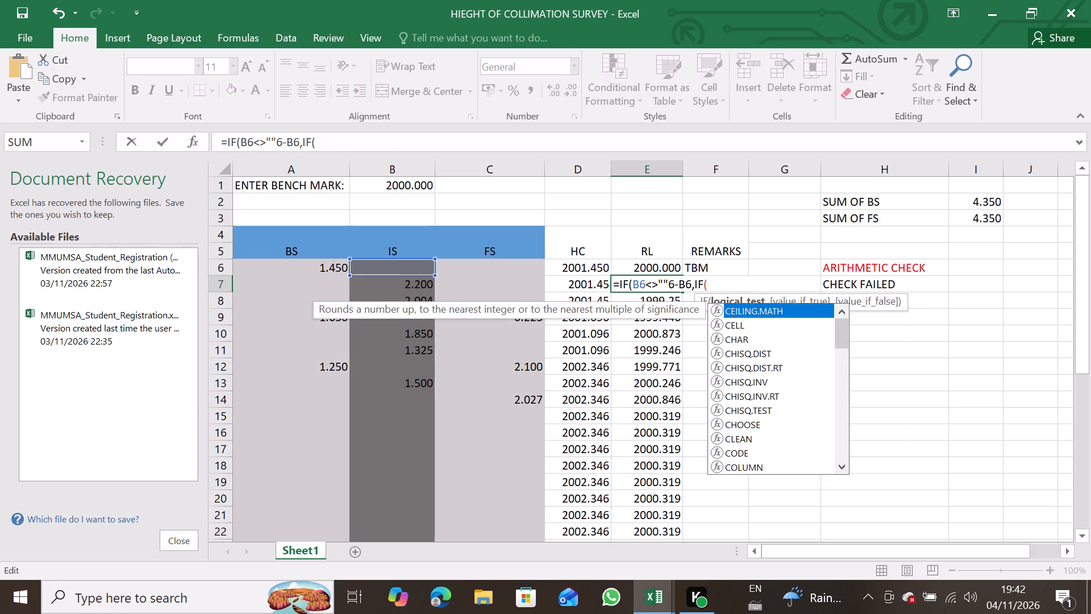
pyautogui.press('BackSpace')
pyautogui.press('BackSpace')
pyautogui.press('BackSpace')
pyautogui.press('BackSpace')
pyautogui.press('BackSpace')
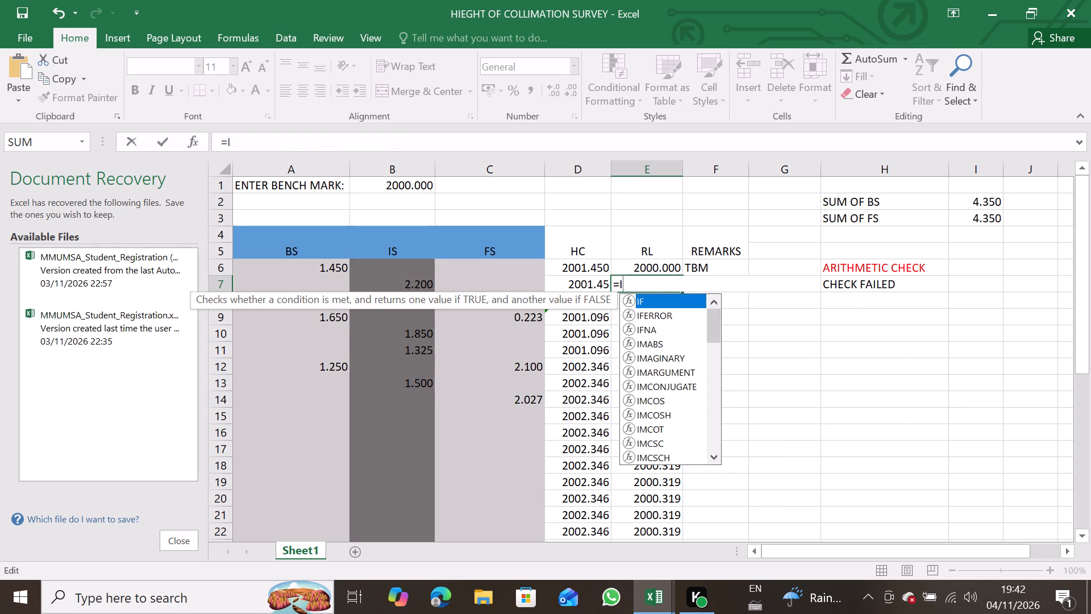
pyautogui.press('BackSpace')
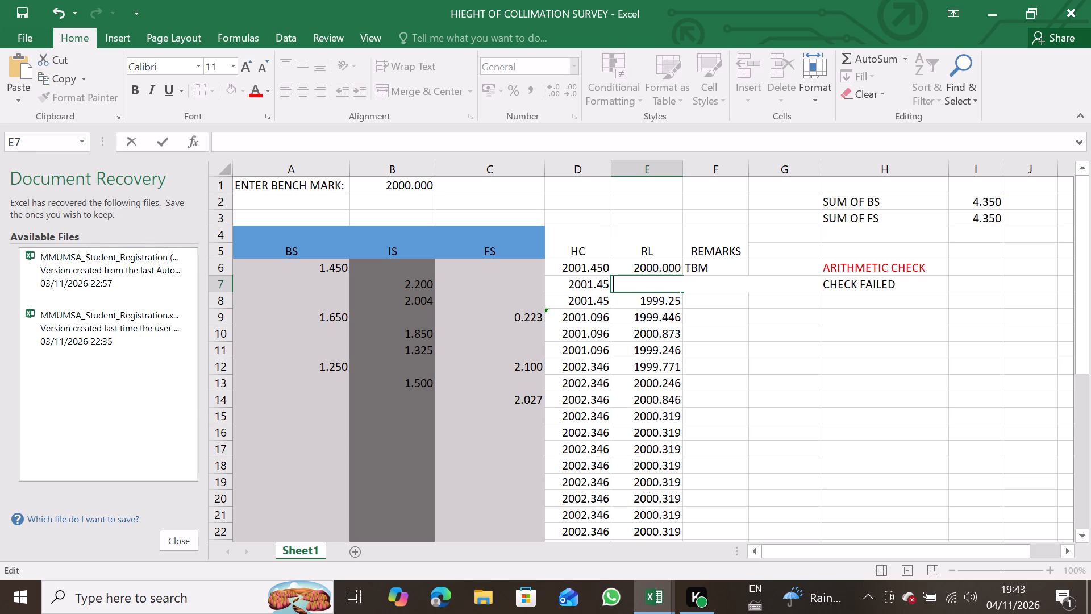
pyautogui.press('=')
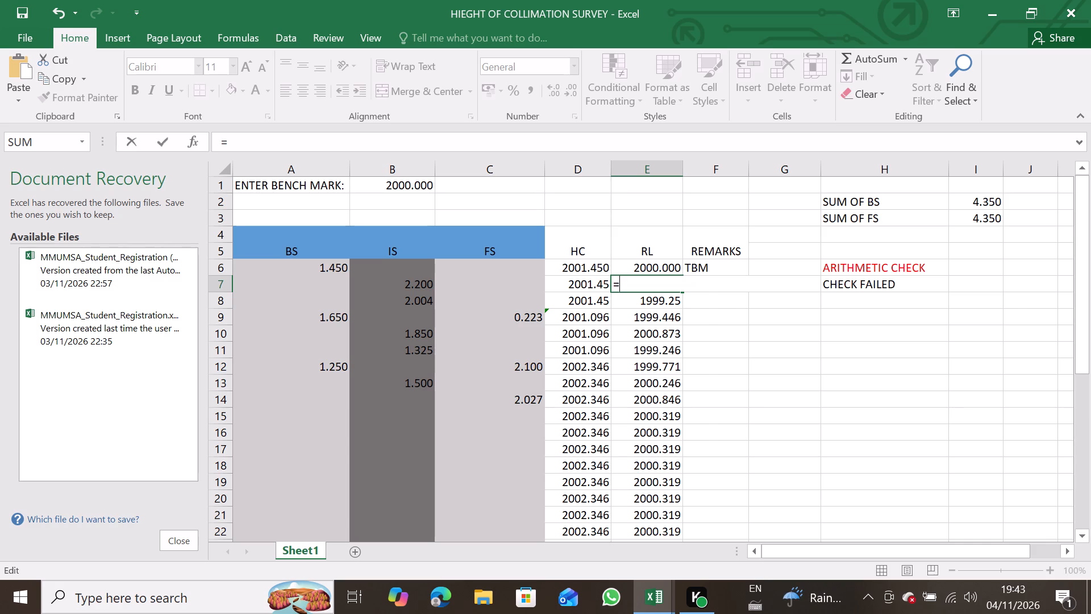
pyautogui.press('d')
pyautogui.press('6')
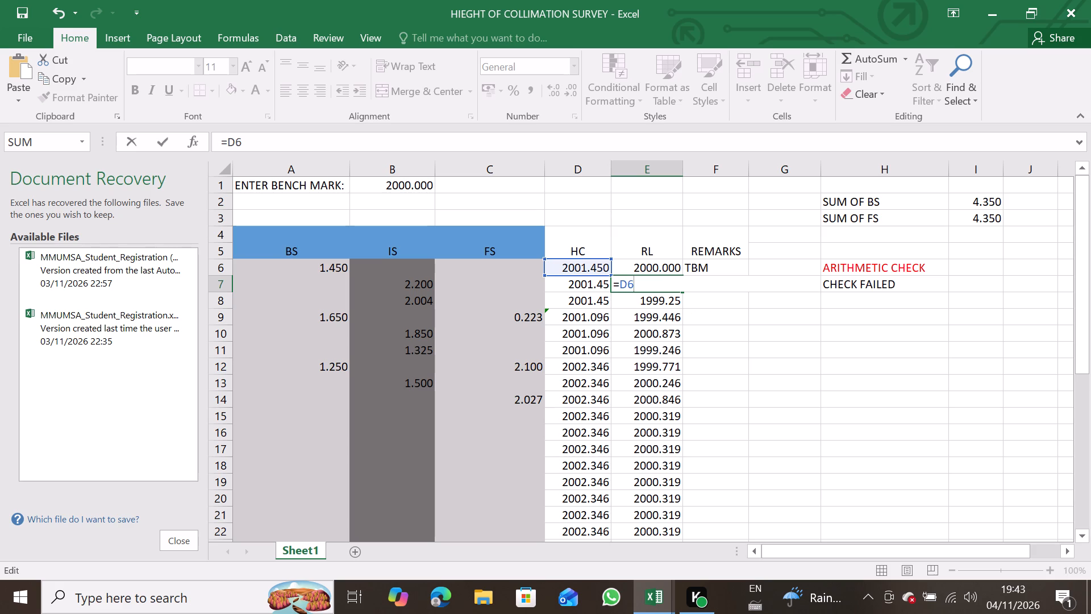
pyautogui.press('-')
pyautogui.press('b')
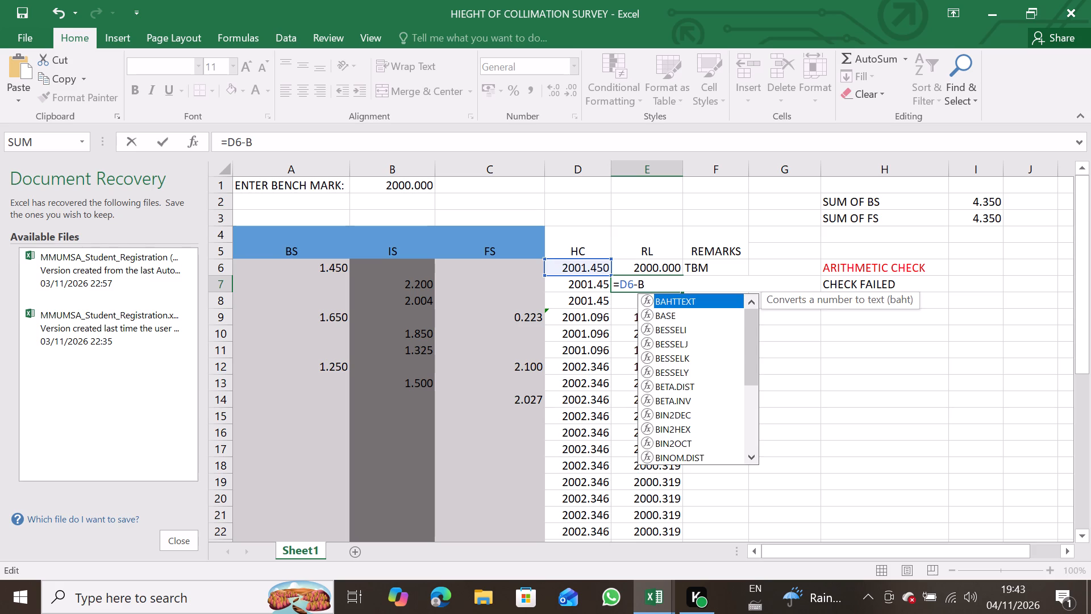
pyautogui.press('6')
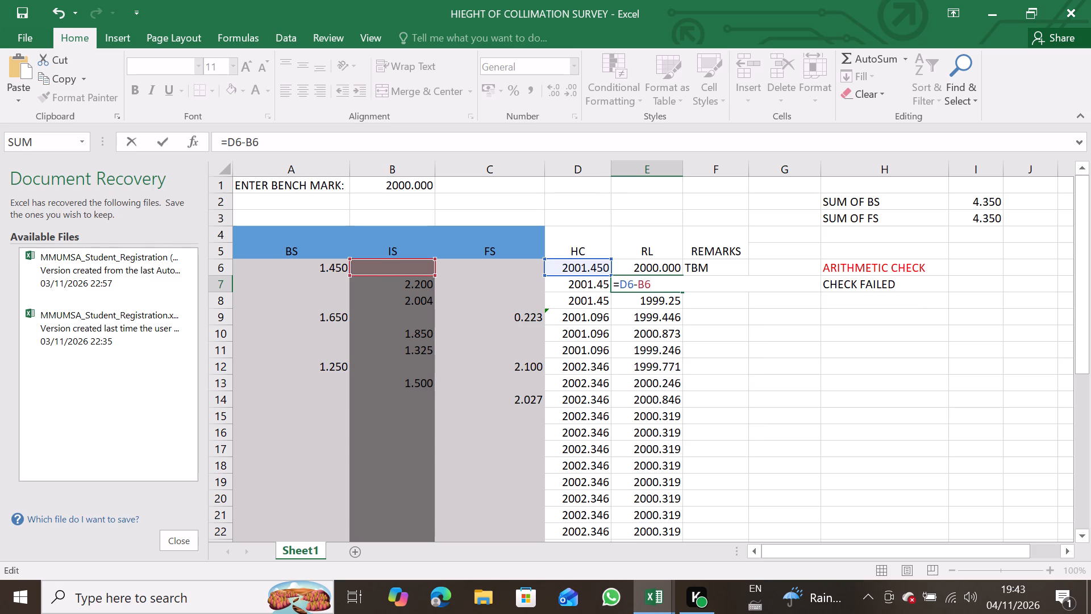
pyautogui.press('BackSpace')
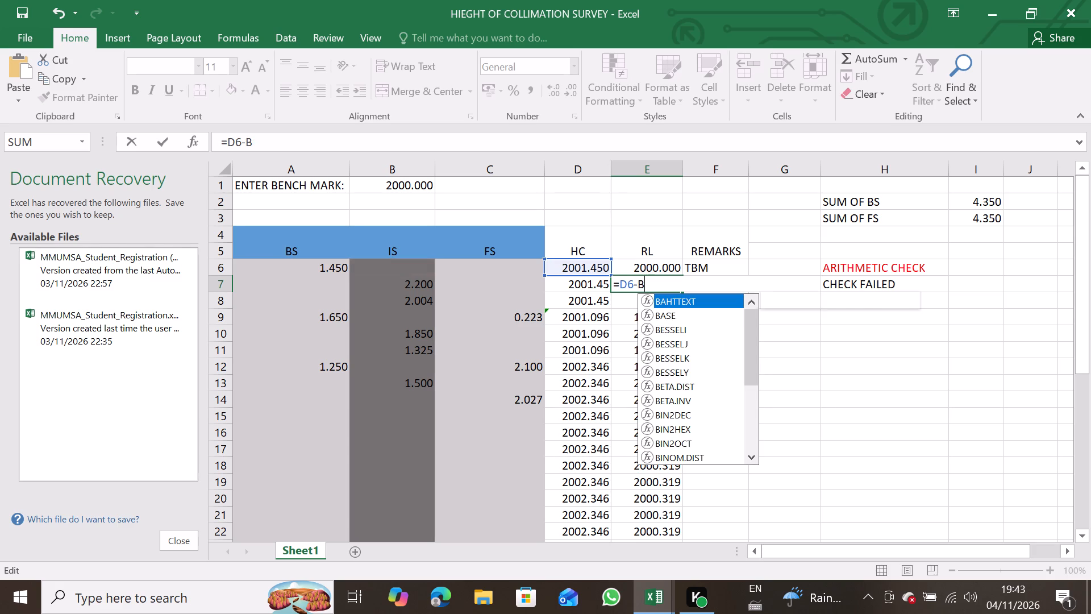
pyautogui.press('7')
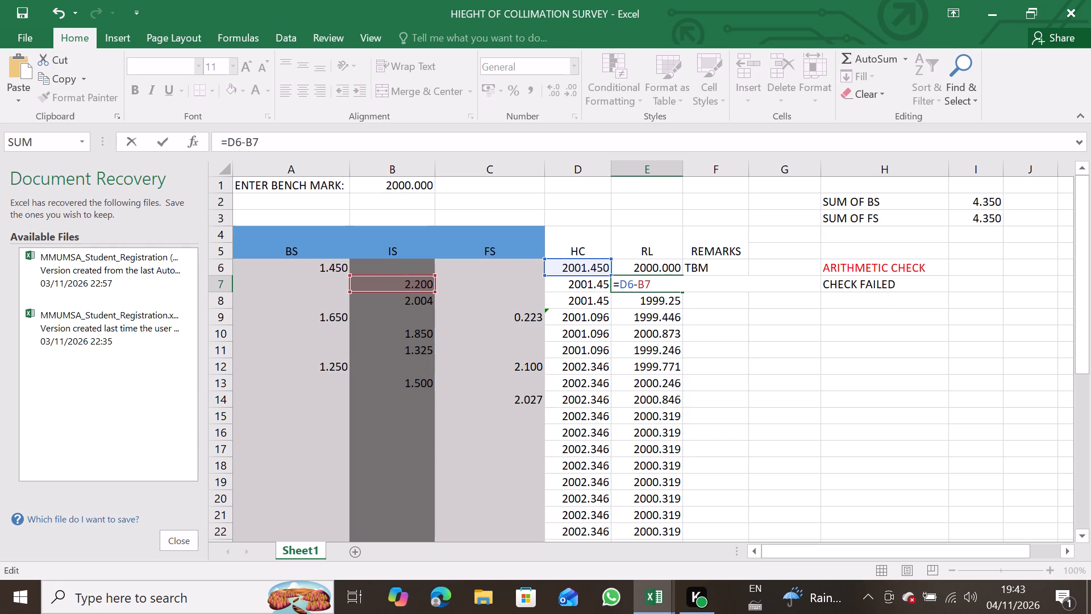
pyautogui.press('Return')
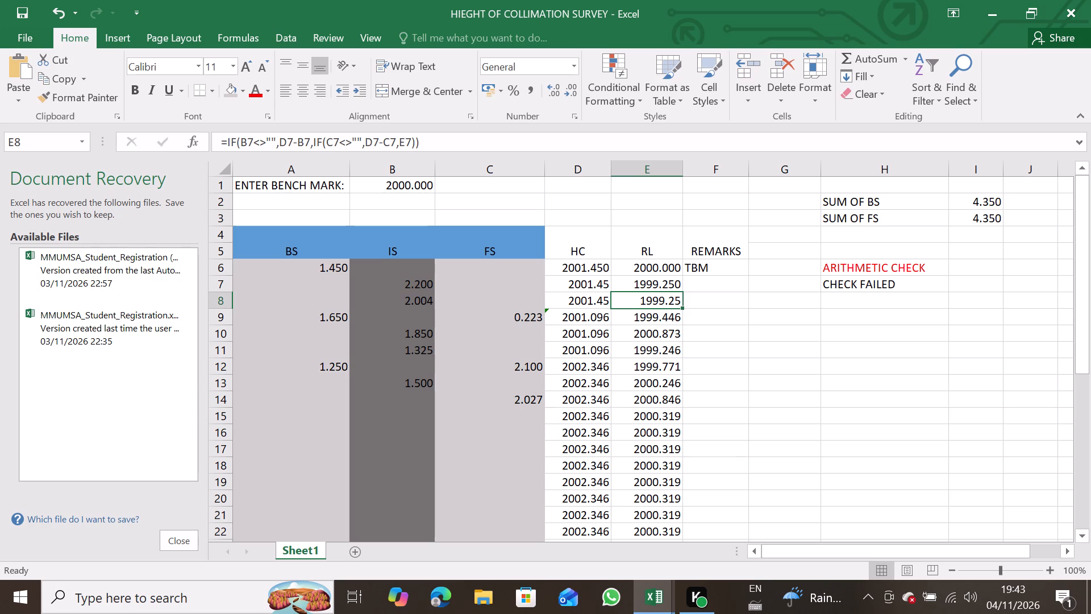
# Fill the RL formula from cell E7 down through cell E12.
pyautogui.click(681, 286)
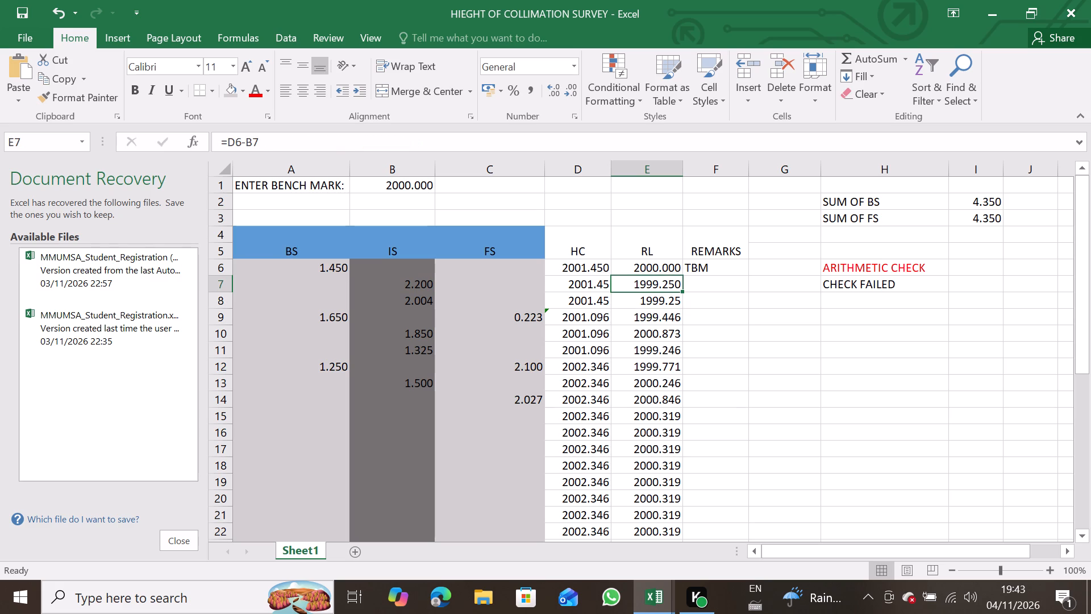
pyautogui.moveTo(681, 289); pyautogui.dragTo(687, 375)
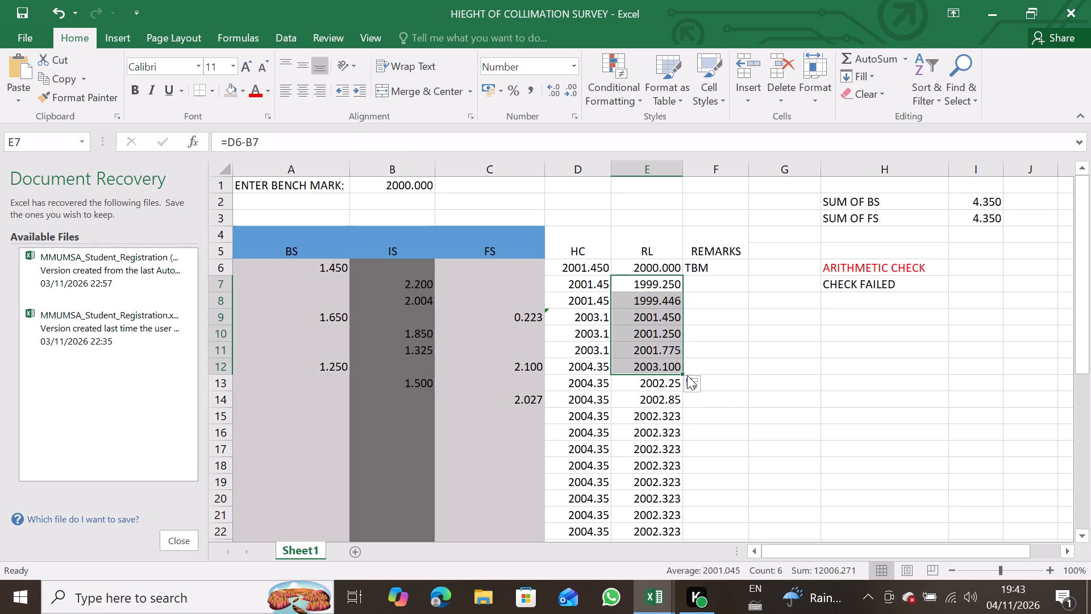
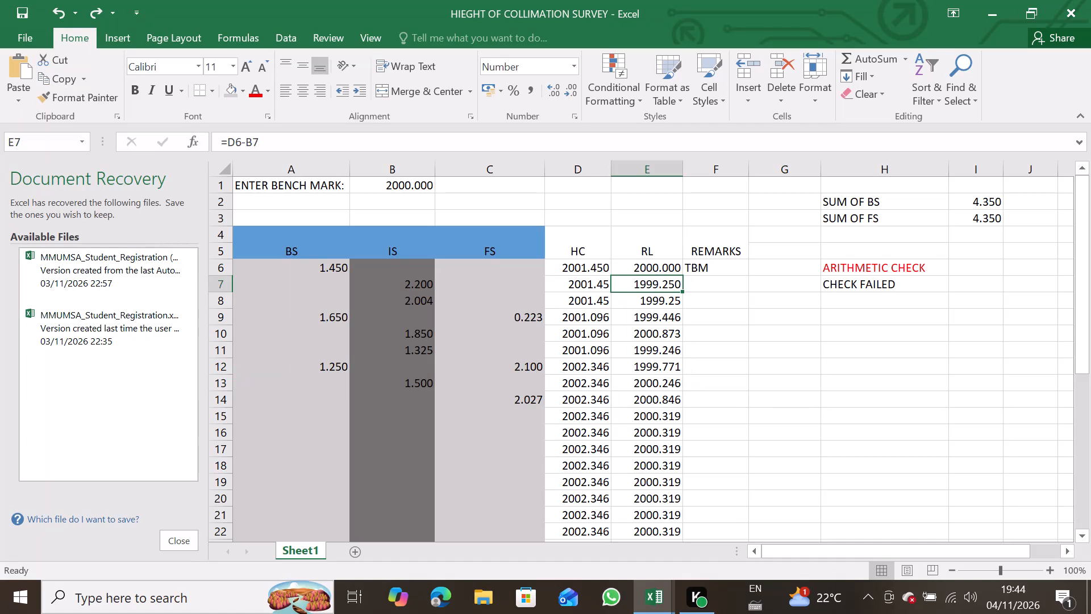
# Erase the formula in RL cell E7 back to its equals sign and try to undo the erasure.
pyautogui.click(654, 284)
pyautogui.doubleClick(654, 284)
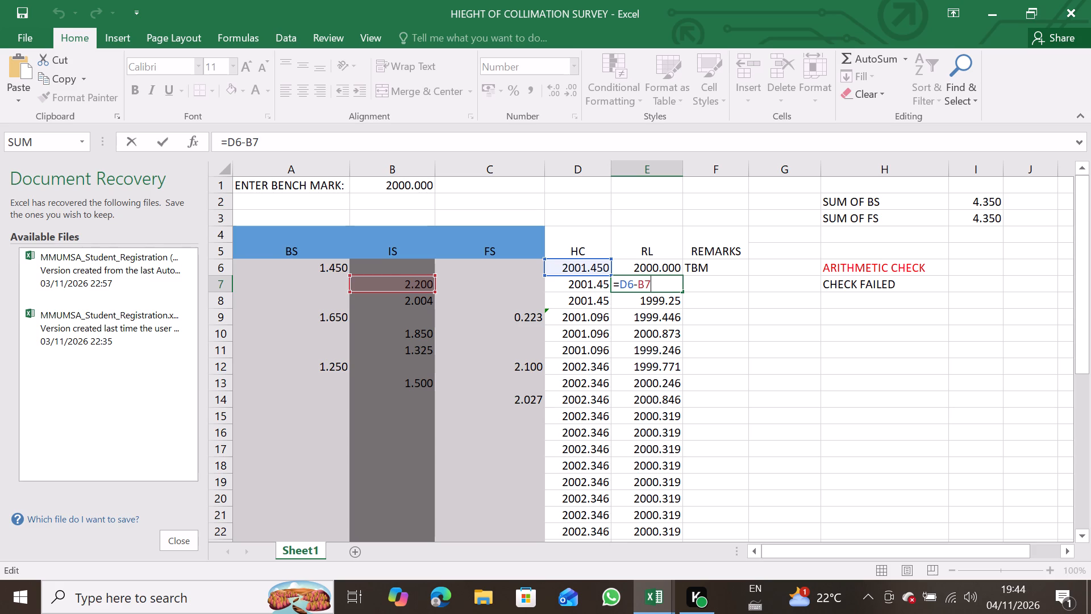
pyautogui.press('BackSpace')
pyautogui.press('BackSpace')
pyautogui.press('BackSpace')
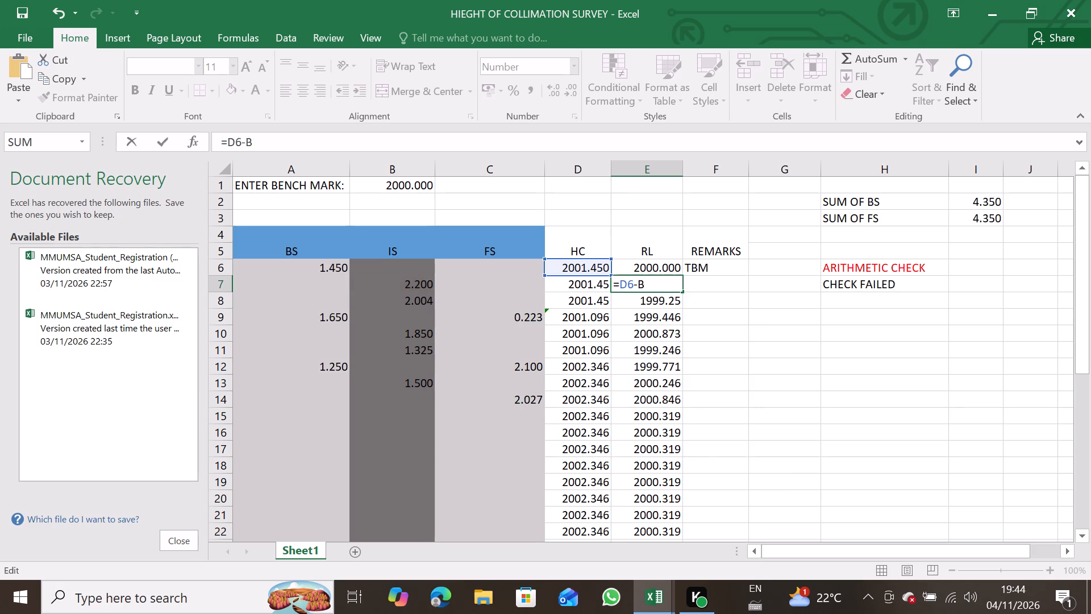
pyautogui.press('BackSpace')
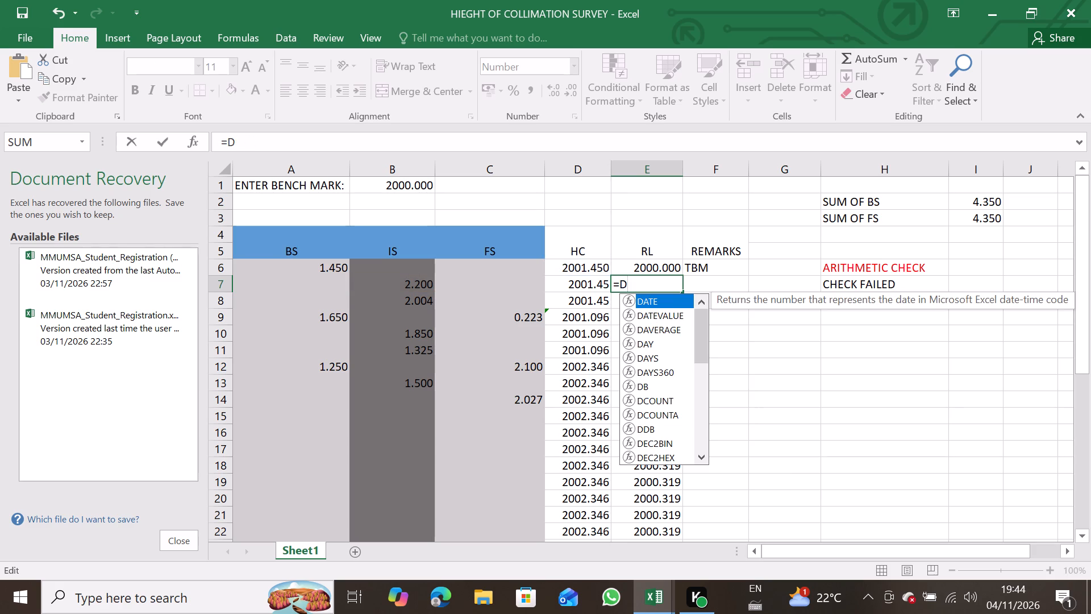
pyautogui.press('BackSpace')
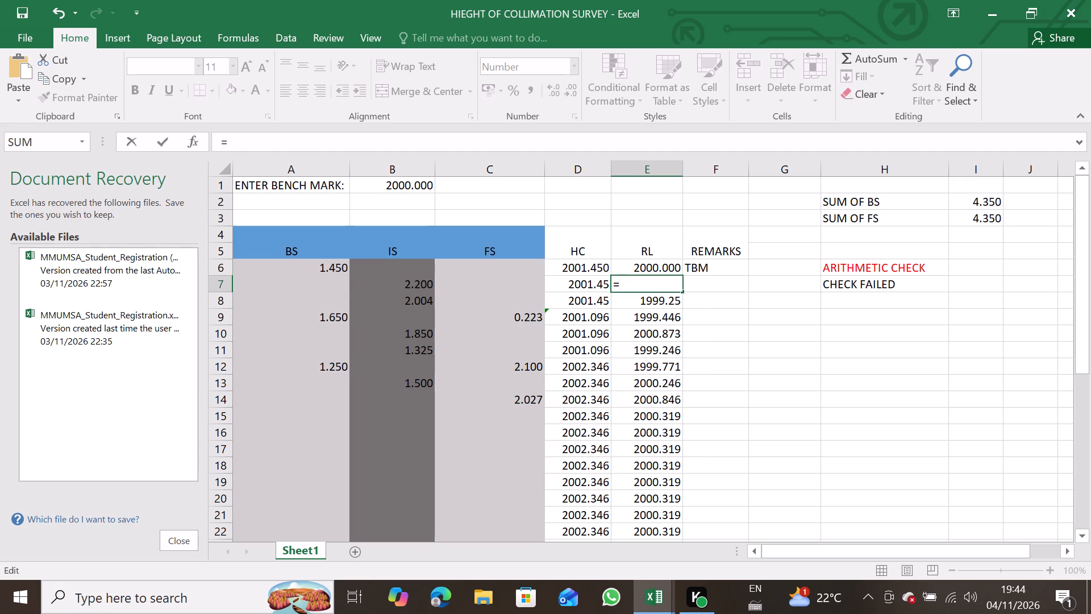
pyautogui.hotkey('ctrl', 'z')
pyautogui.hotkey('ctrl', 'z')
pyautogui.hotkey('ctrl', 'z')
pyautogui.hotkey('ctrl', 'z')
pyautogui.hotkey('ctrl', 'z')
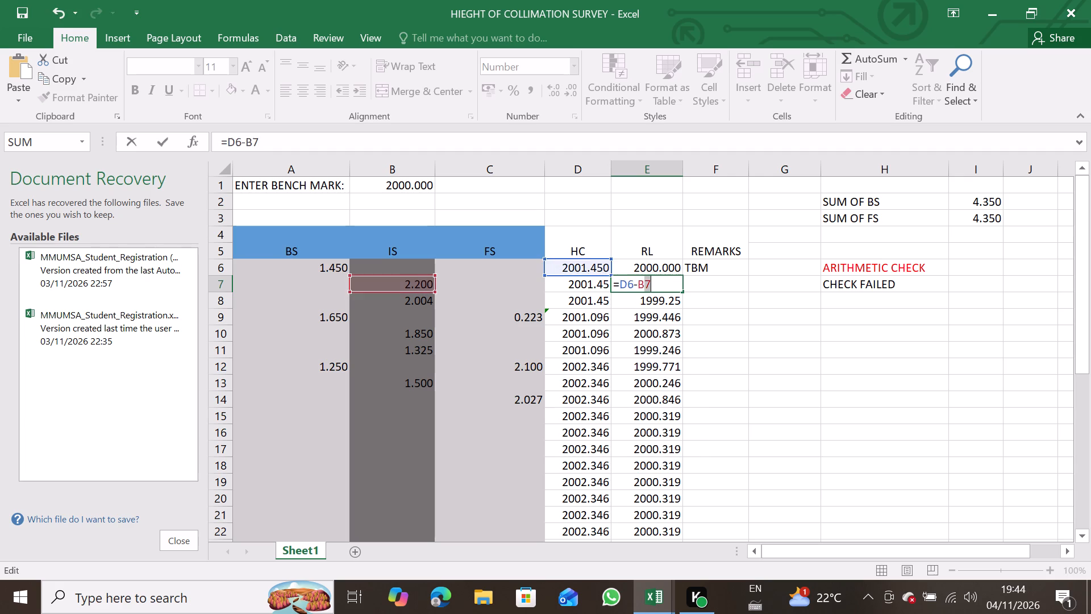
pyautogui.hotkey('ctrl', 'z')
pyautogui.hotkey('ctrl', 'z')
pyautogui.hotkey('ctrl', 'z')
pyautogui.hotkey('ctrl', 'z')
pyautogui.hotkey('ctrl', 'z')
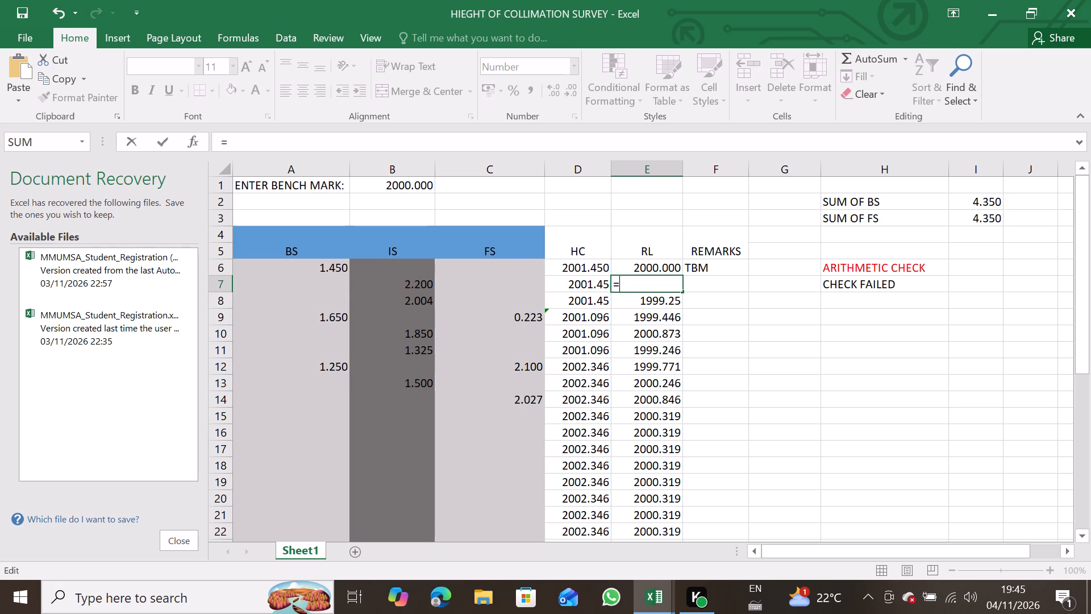
# Save the levelling workbook.
pyautogui.hotkey('ctrl', 's')
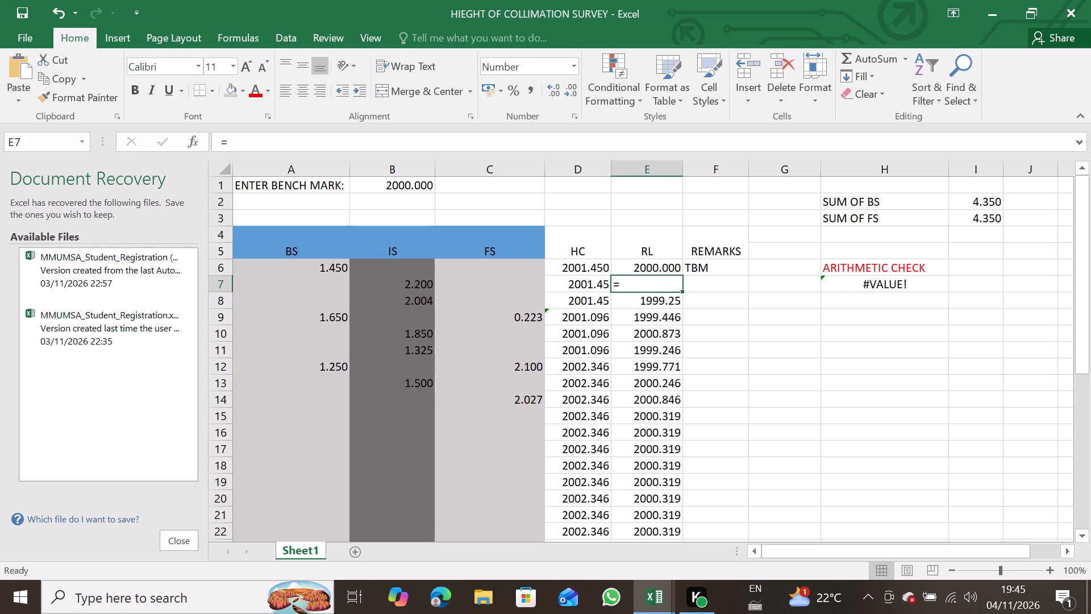
# Enter 3 in RL cell E7.
pyautogui.press('3')
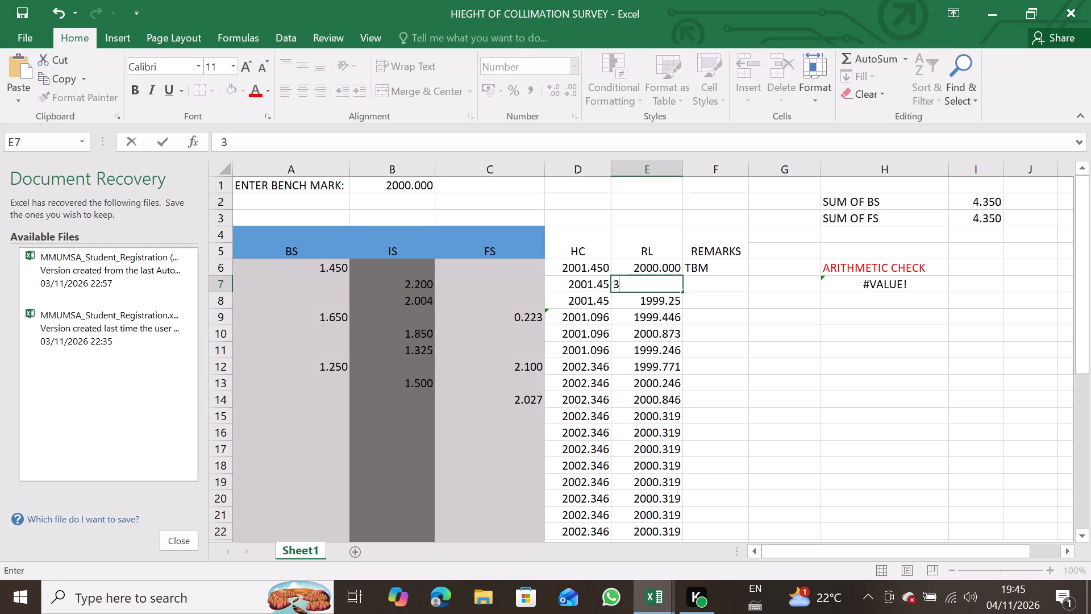
pyautogui.press('Return')
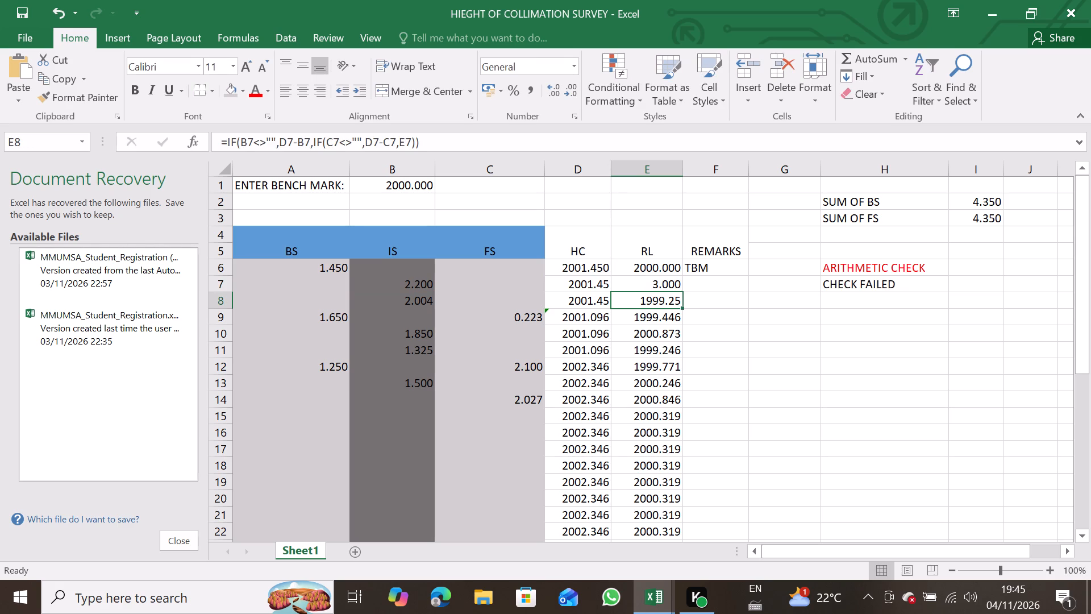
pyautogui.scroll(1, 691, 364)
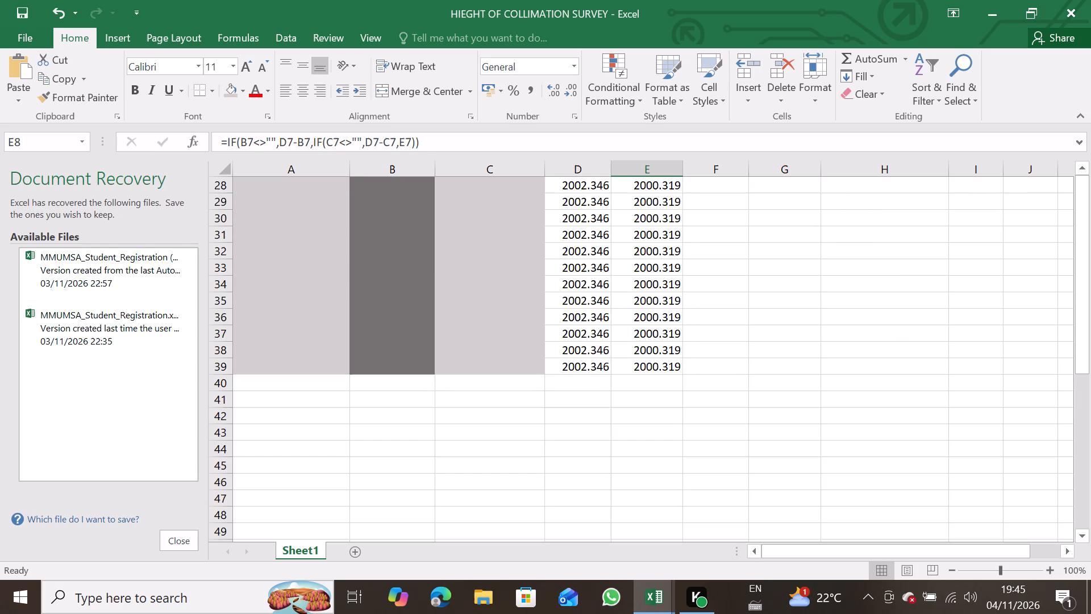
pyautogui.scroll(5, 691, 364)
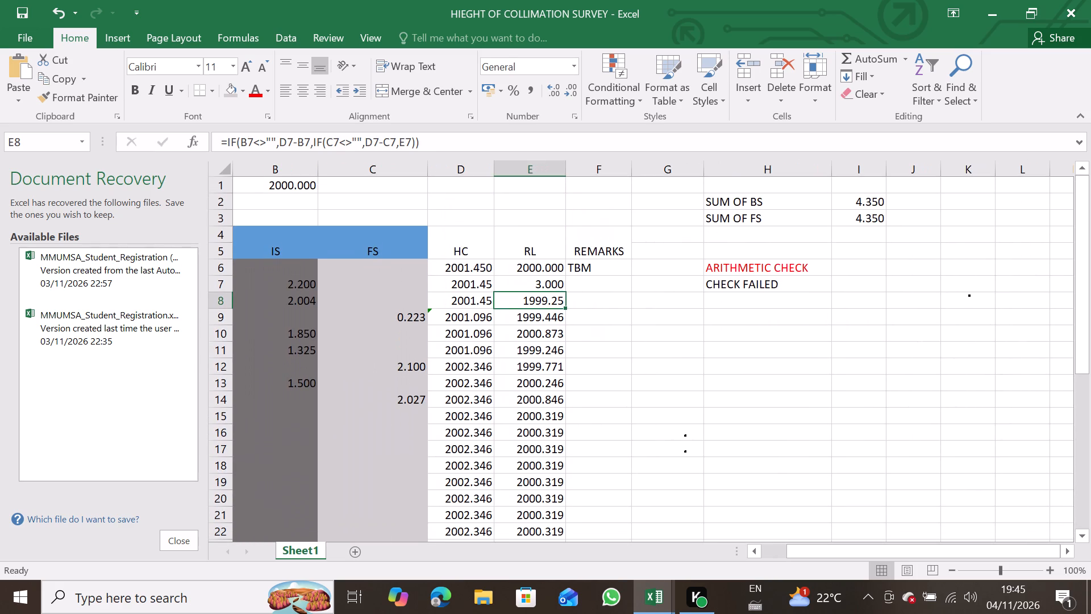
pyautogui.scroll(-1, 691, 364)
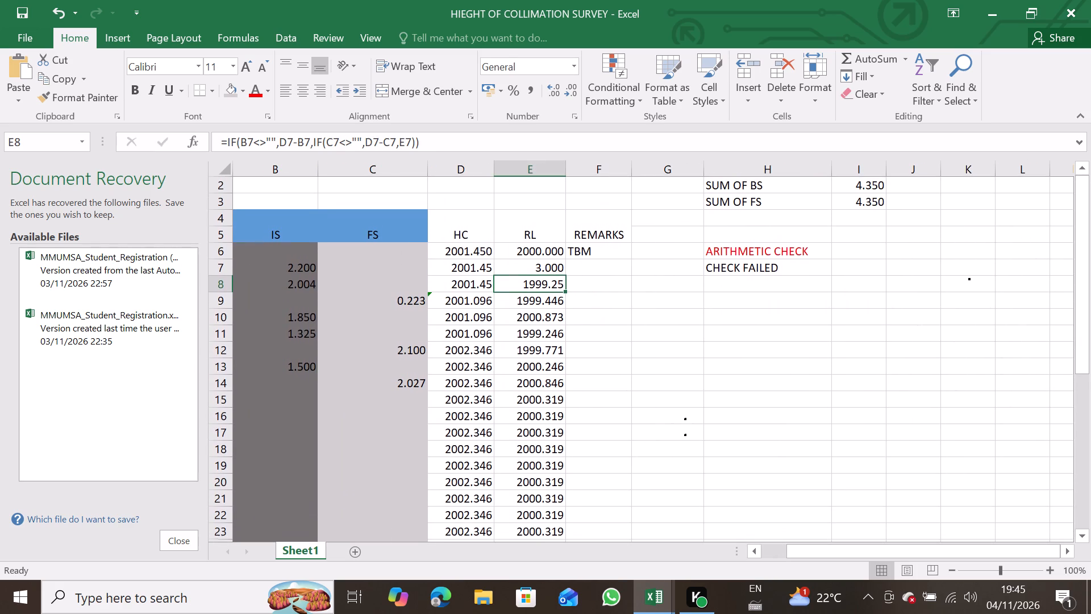